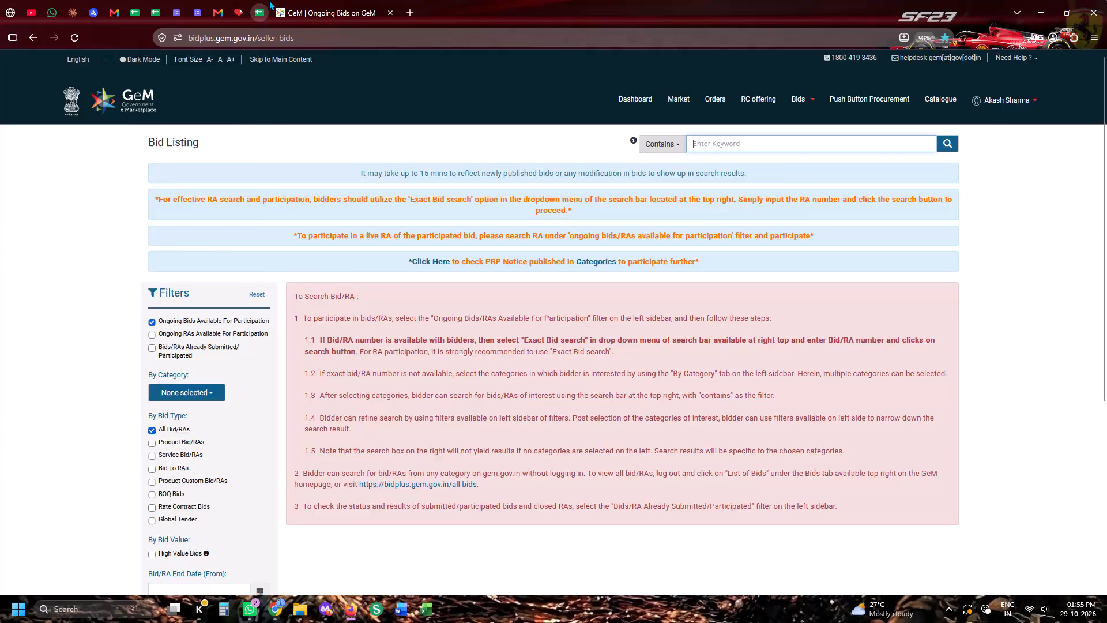
Copy the GeM ID GEM/2026/B/8201518 from the Lucknow row 731 of the tender tracking spreadsheet.
click(269, 0)
click(0, 326)
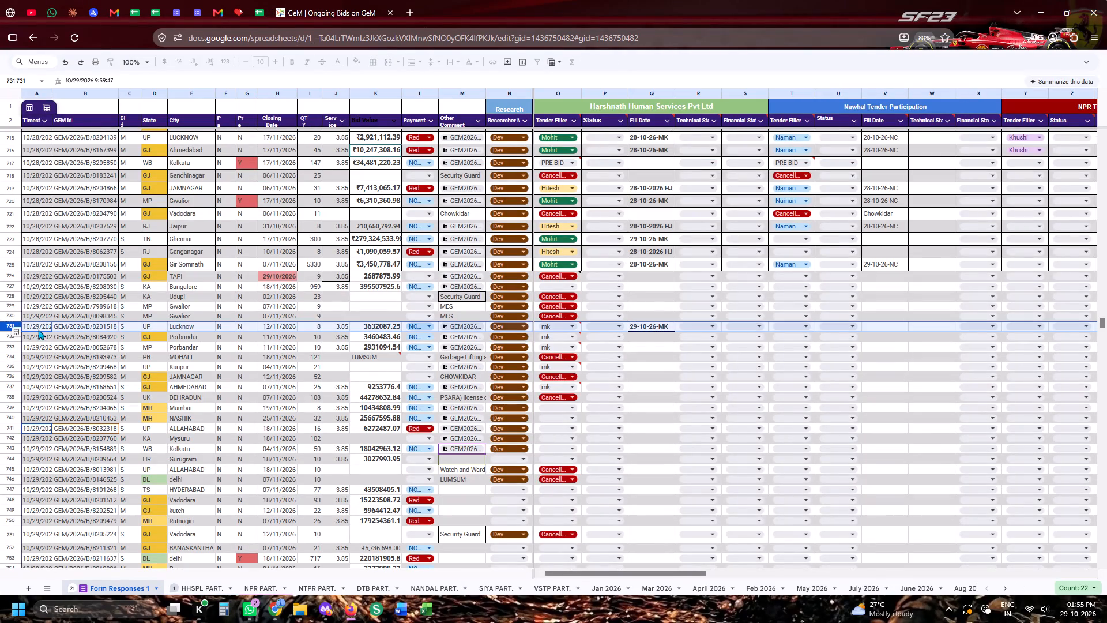
click(53, 325)
key(ctrl+c)
key(ctrl+c)
key(ctrl+c)
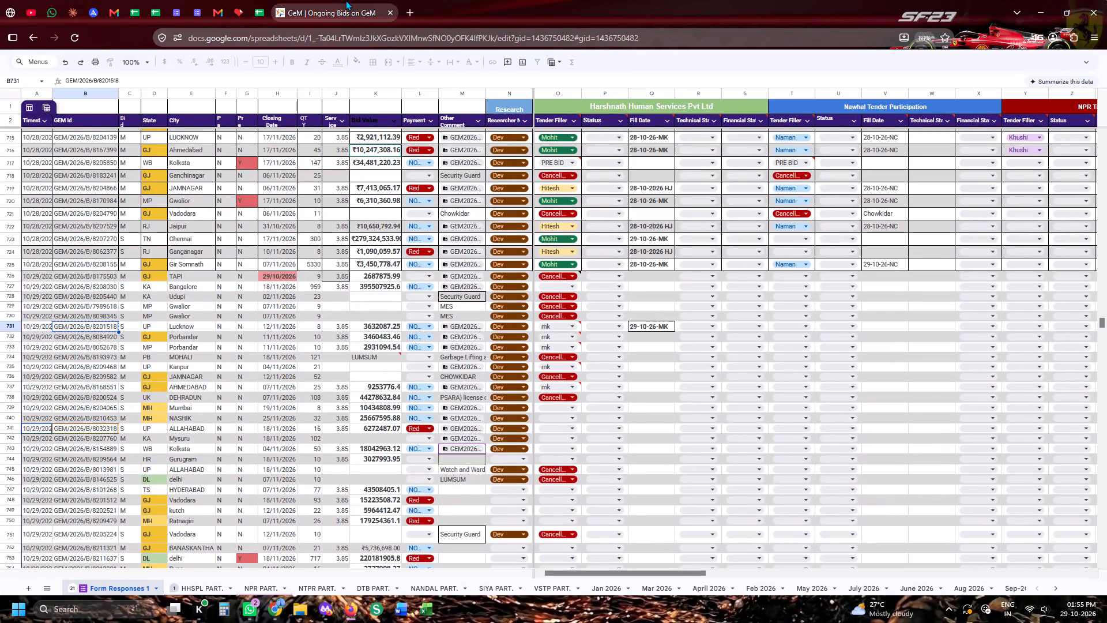
Switch to the GeM bid listing and find GEM/2026/B/8201518 using Exact Bid Search.
click(345, 0)
key(ctrl+v)
click(674, 132)
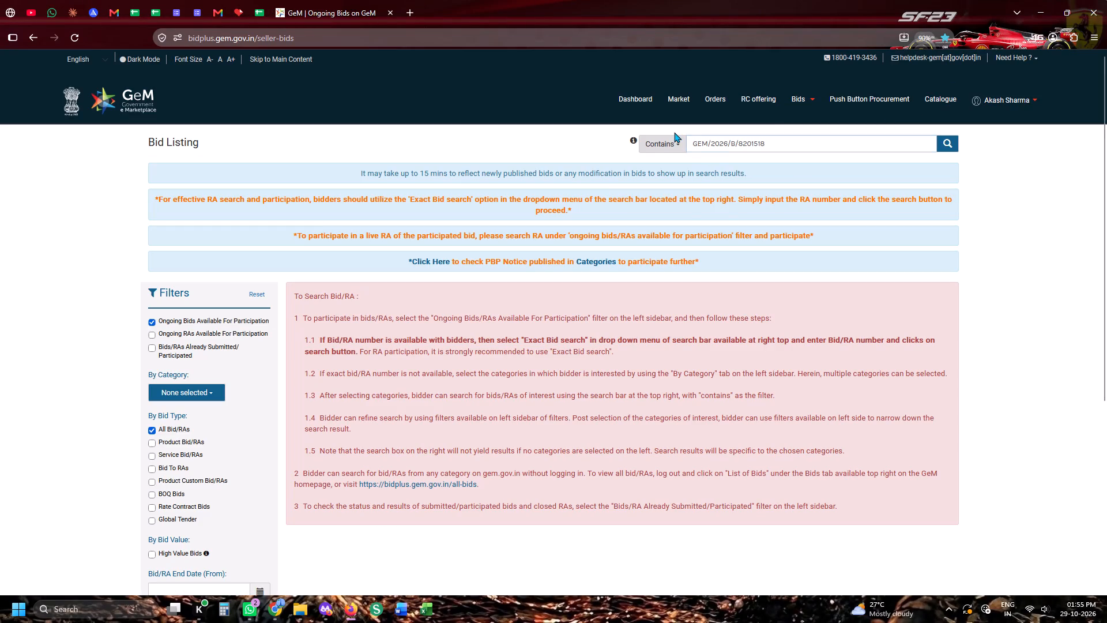
click(673, 144)
click(673, 211)
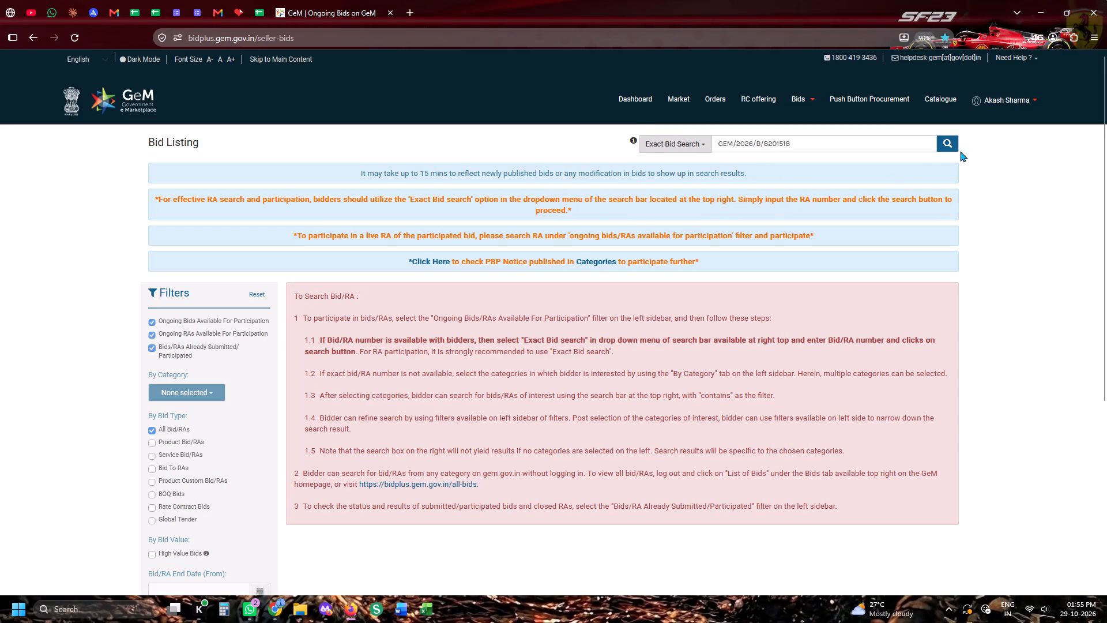
click(947, 149)
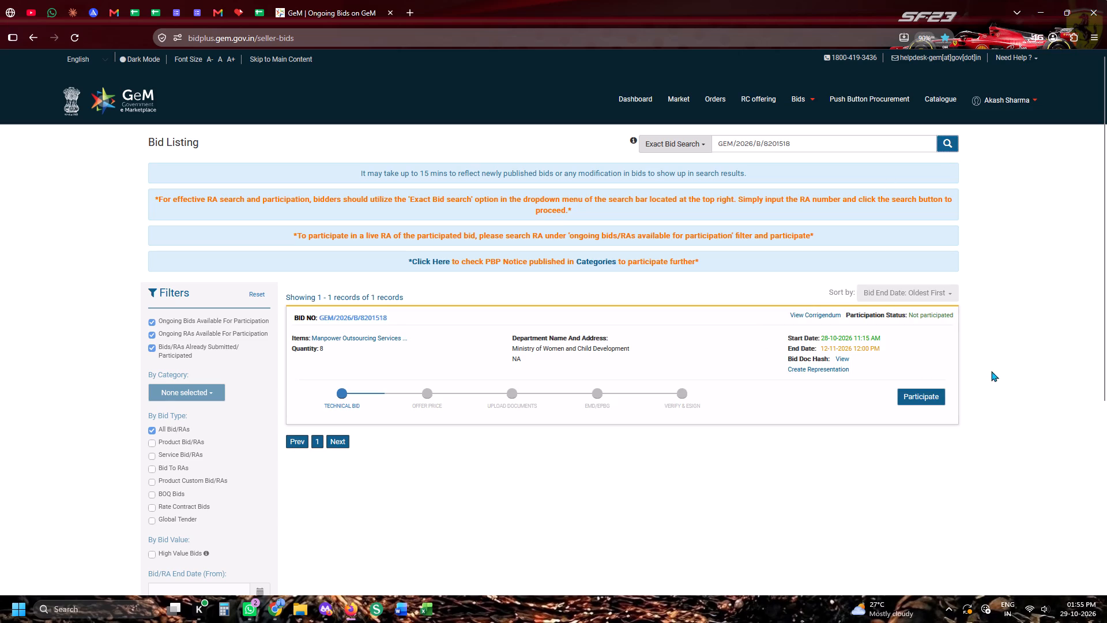
Start participating in the bid and save the compliance declaration with No for land-border ownership, No for ToT arrangement, and Yes for the eligibility certification.
click(908, 392)
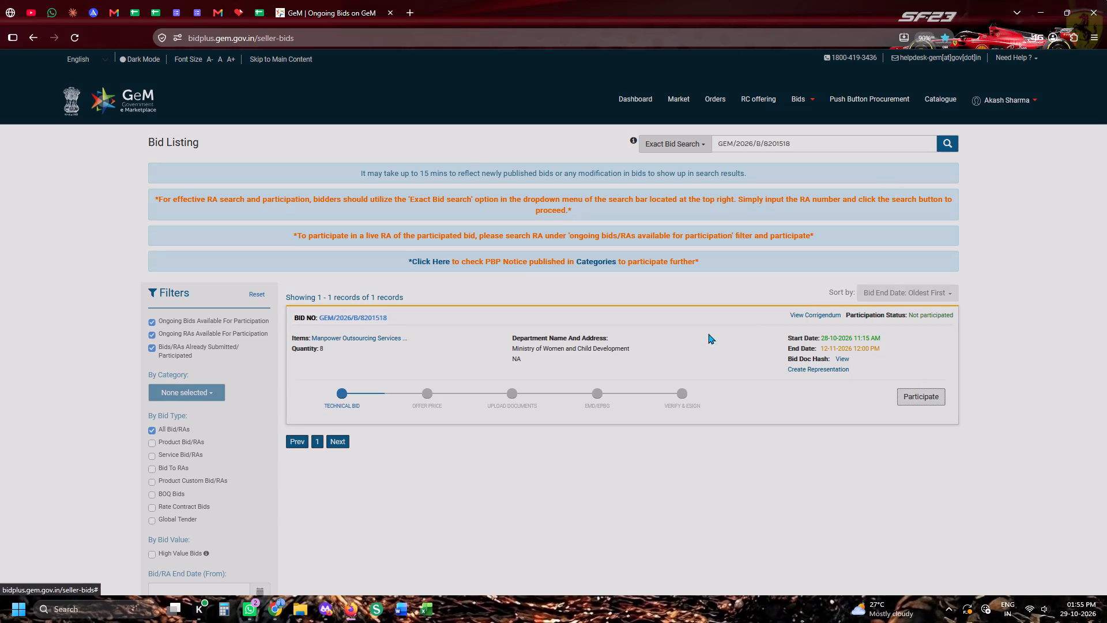
click(578, 185)
click(639, 141)
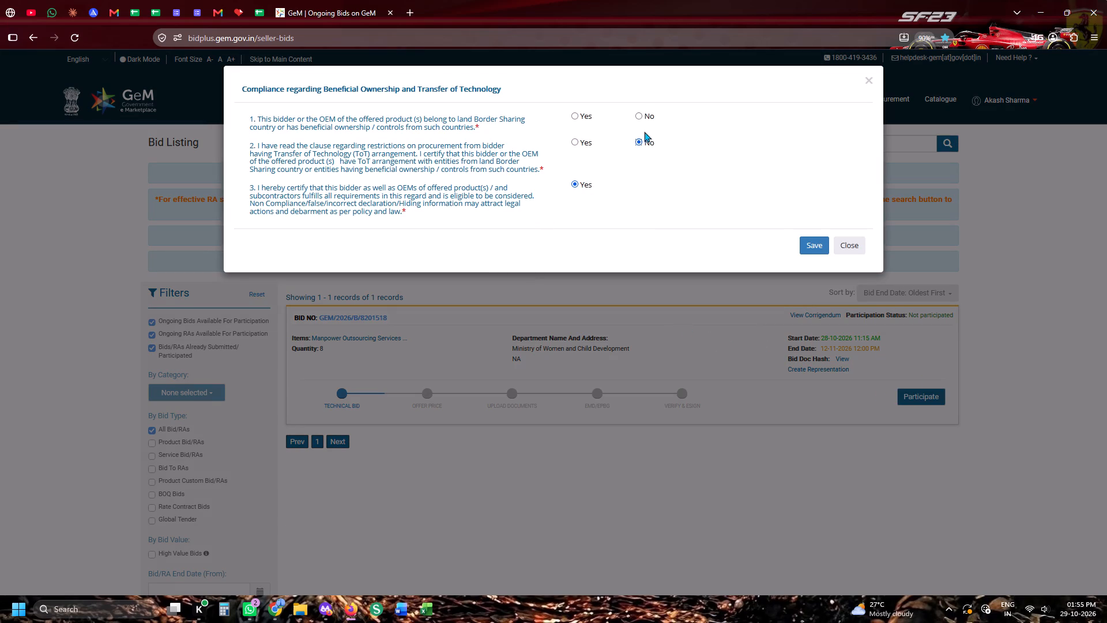
click(645, 112)
click(818, 240)
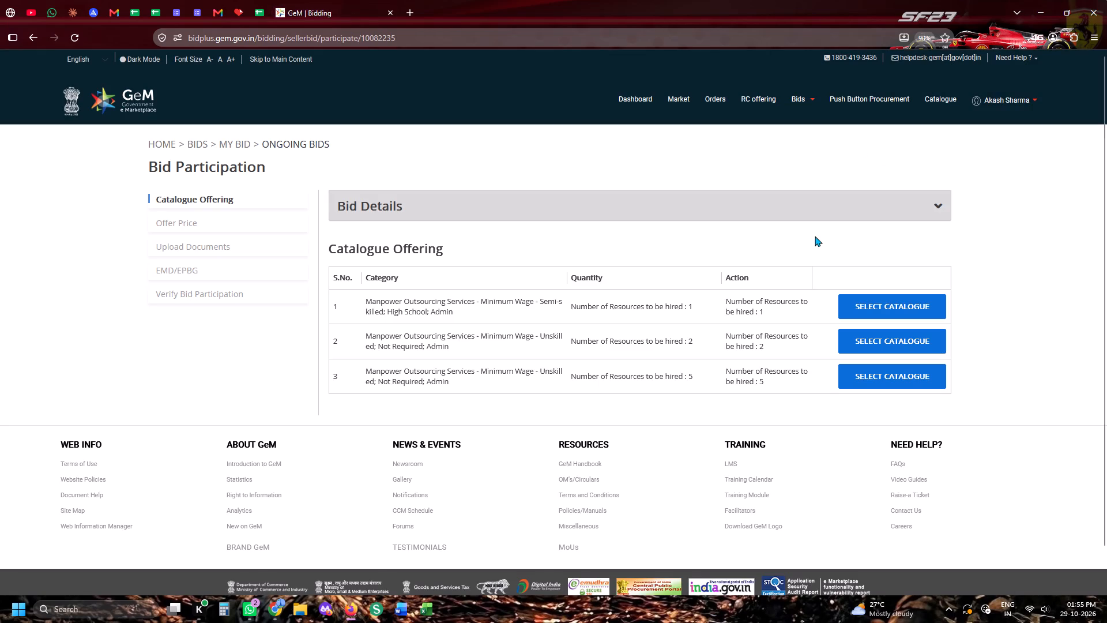
Open the catalogue for the semi-skilled High School item and set the offered Skill Category to Semi-skilled, keeping Type of Function as Admin.
click(922, 307)
scroll(893, 324, down, 3)
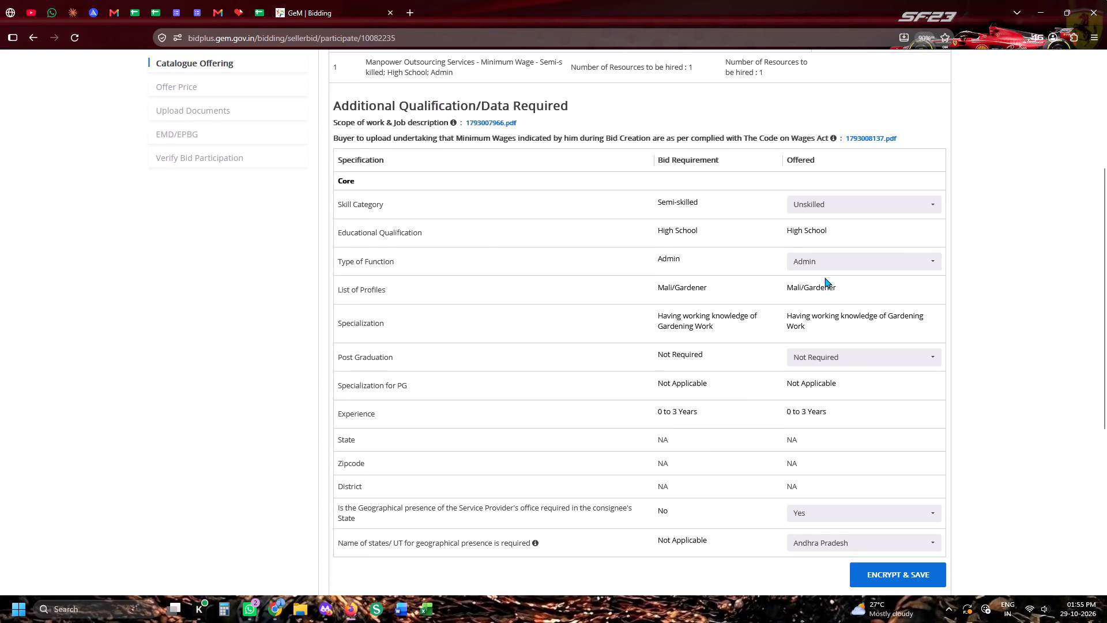
click(819, 202)
click(811, 240)
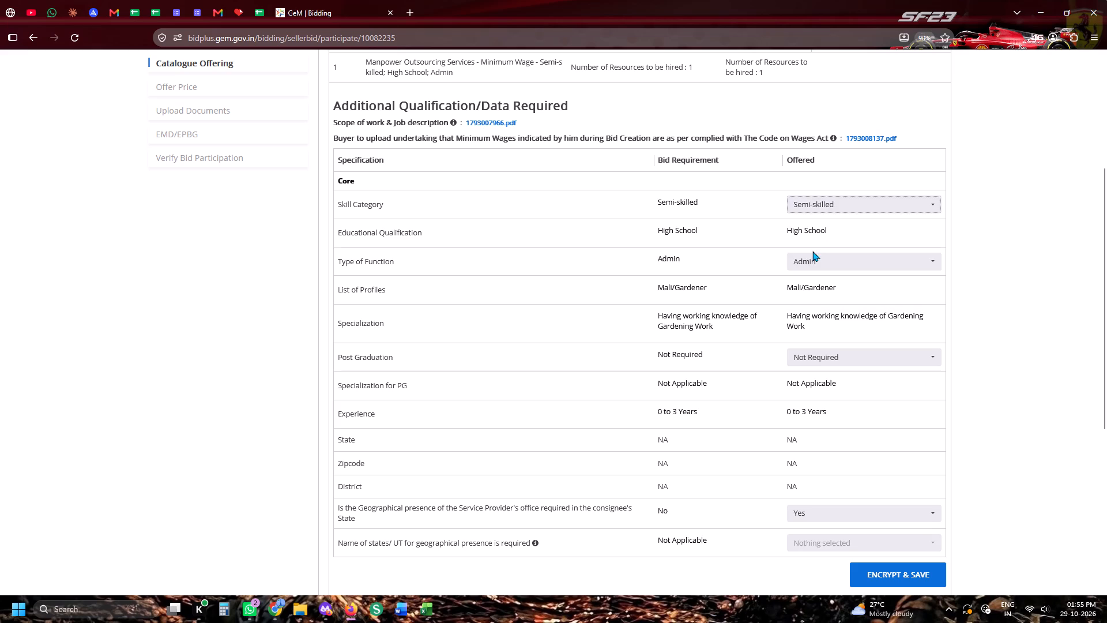
click(812, 251)
click(812, 260)
scroll(811, 292, down, 4)
click(706, 340)
Set the semi-skilled item's geographical presence to No and the state names to Not Applicable, and encrypt and save the offering.
scroll(810, 300, down, 3)
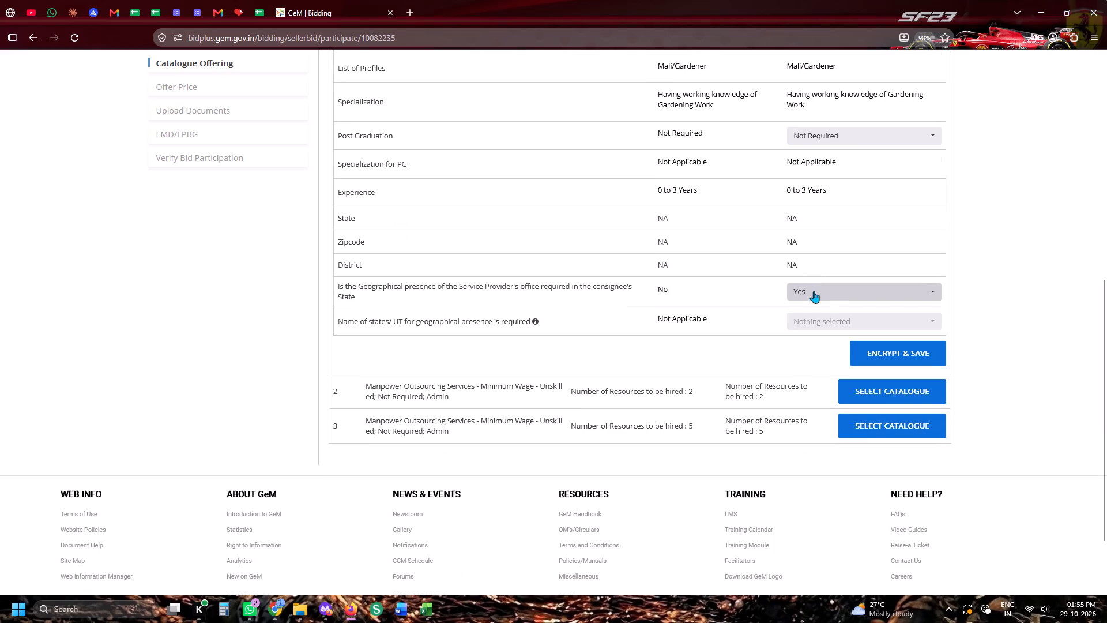
click(814, 291)
click(814, 328)
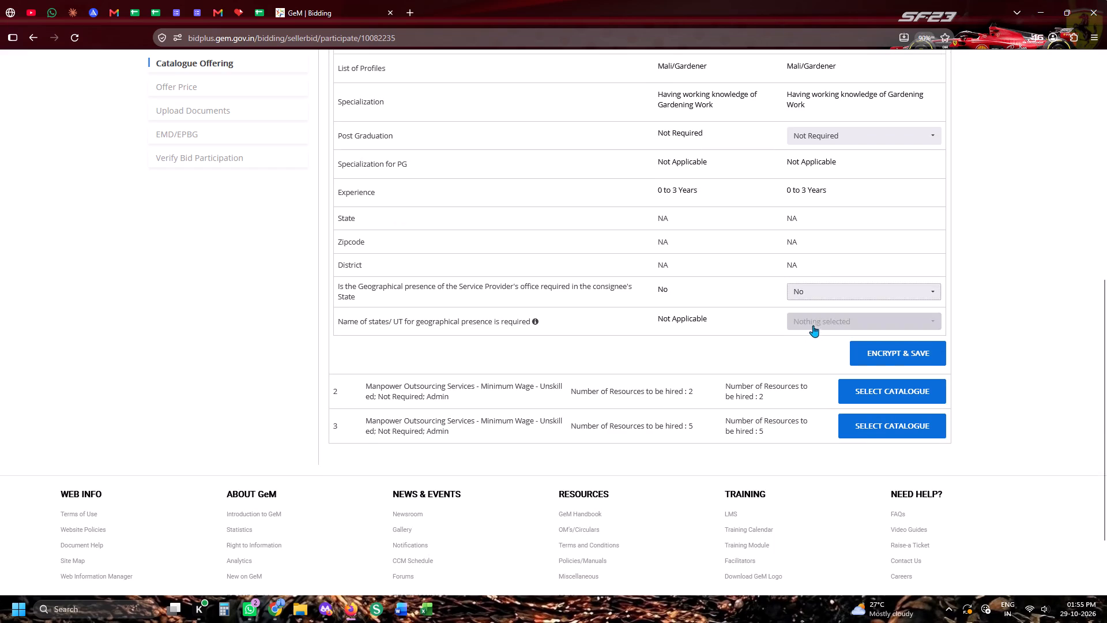
click(812, 322)
key(n)
key(n)
click(801, 384)
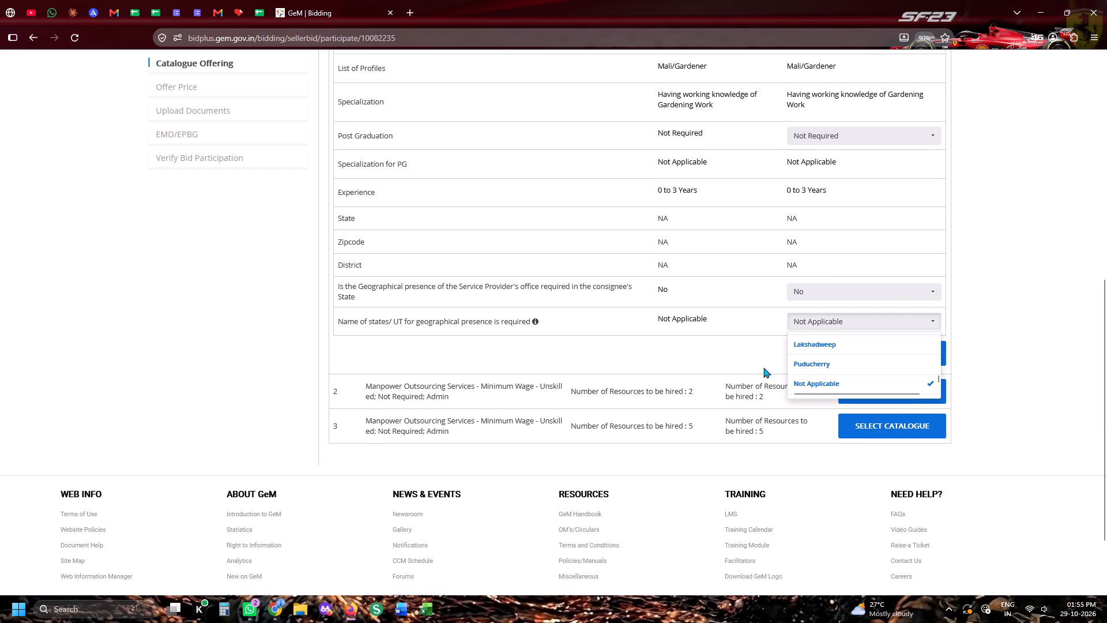
click(763, 367)
click(869, 350)
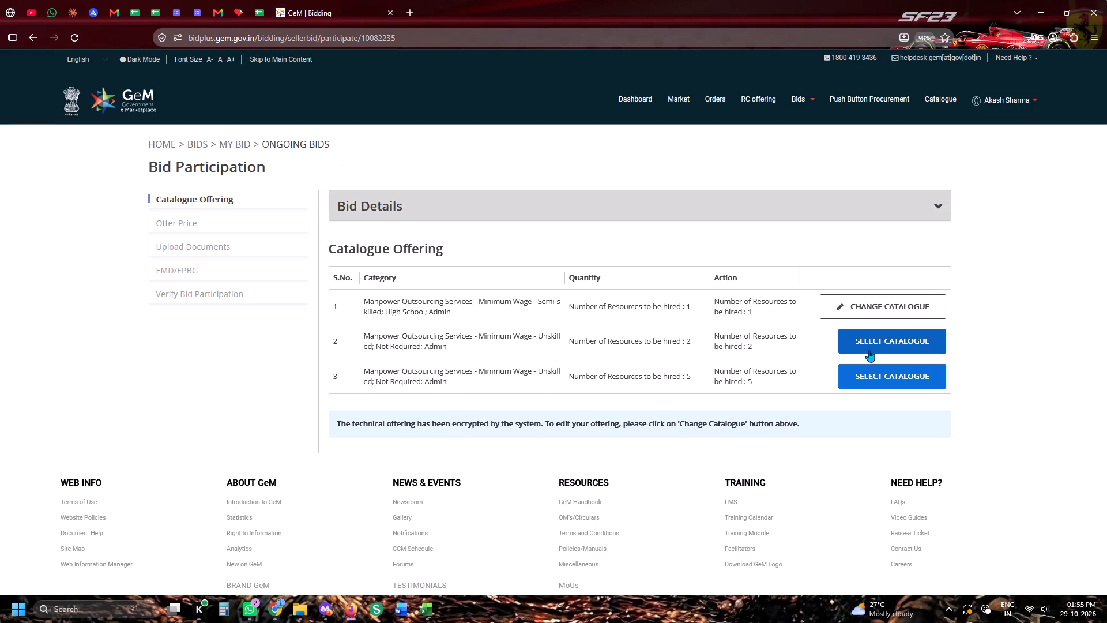
Select the catalogue for the two-resource unskilled item, set geographical presence to No and states to Not Applicable, and encrypt and save it.
click(873, 335)
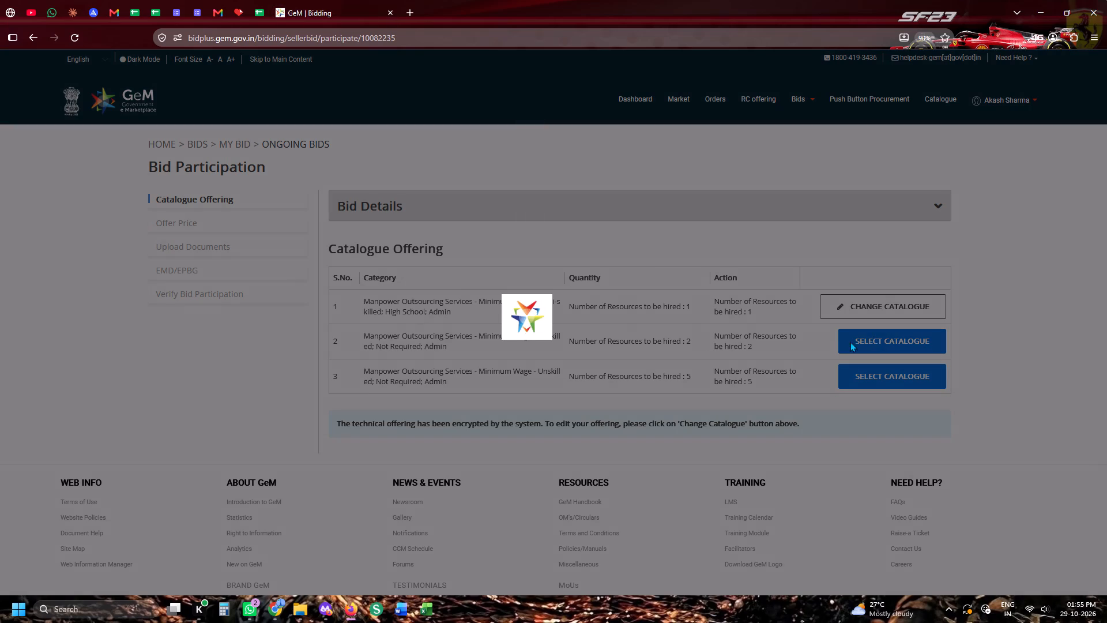
scroll(800, 307, down, 4)
click(808, 173)
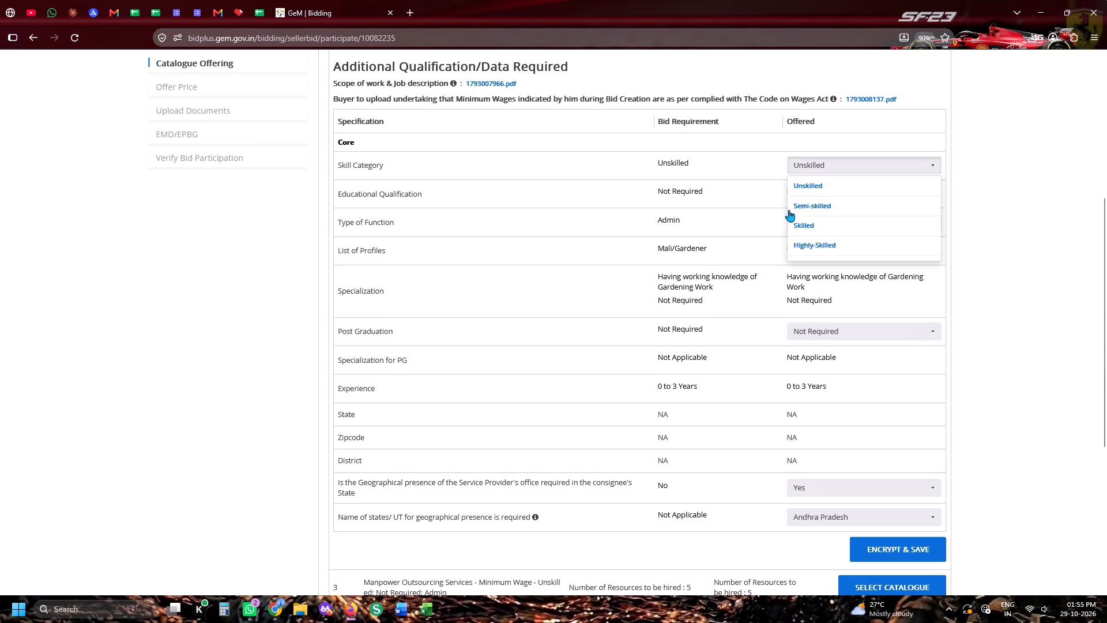
click(642, 284)
click(836, 223)
scroll(809, 272, down, 5)
click(771, 285)
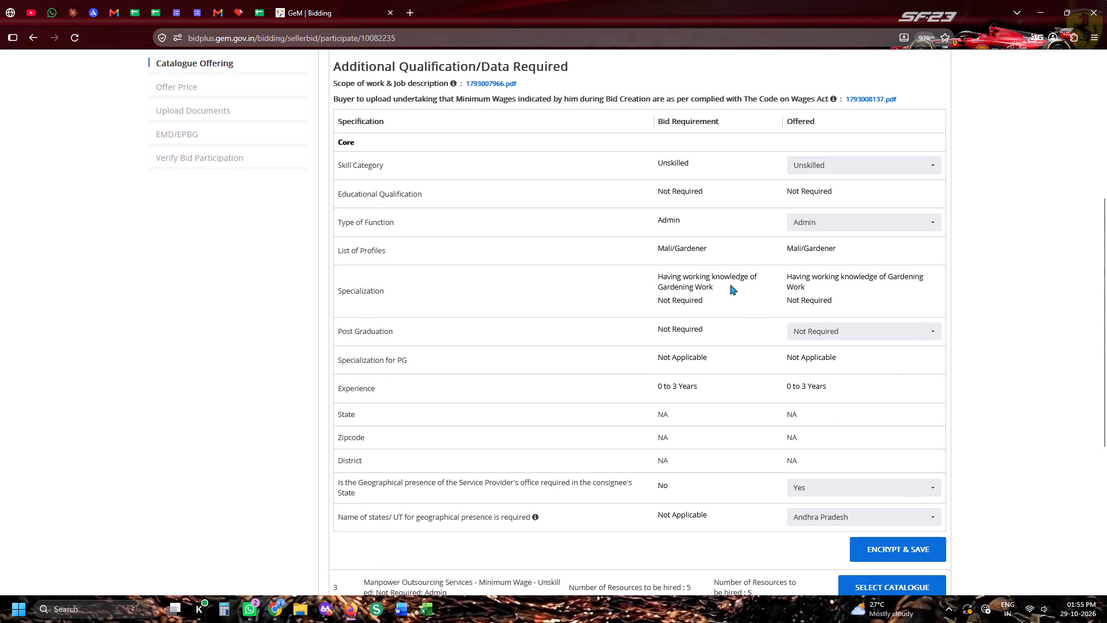
scroll(862, 328, down, 2)
click(814, 341)
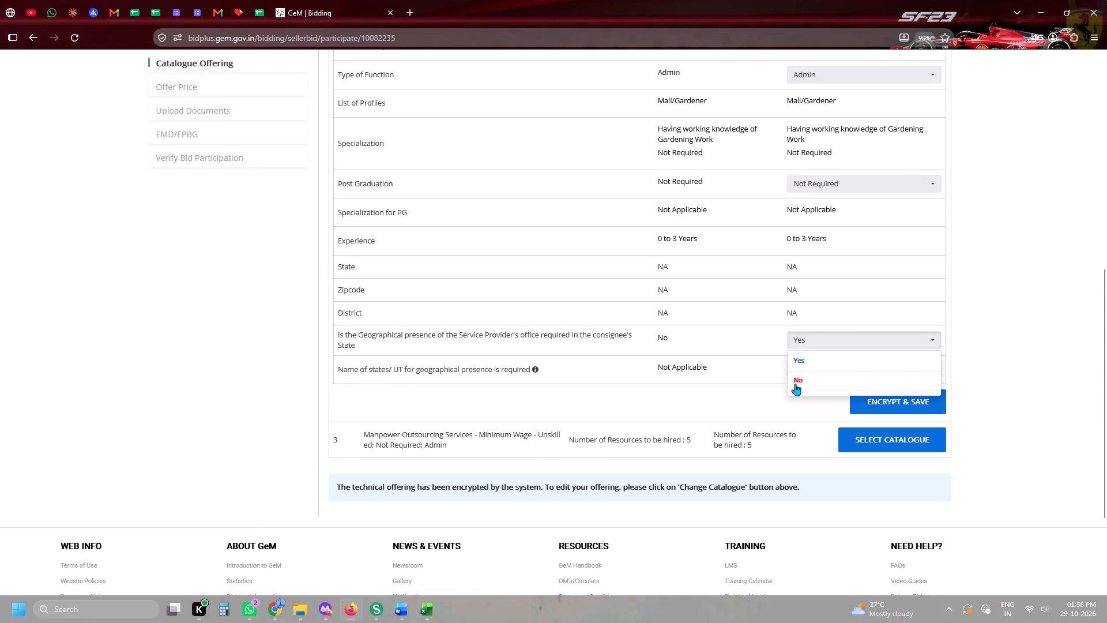
click(795, 384)
click(797, 378)
text(NN)
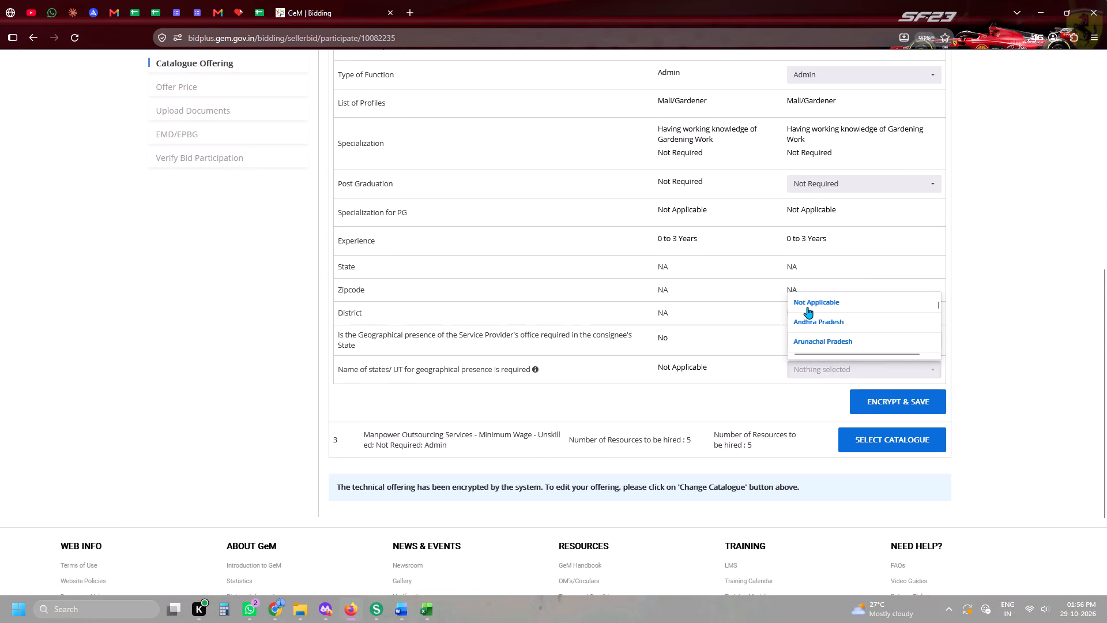
click(807, 307)
click(741, 337)
click(896, 399)
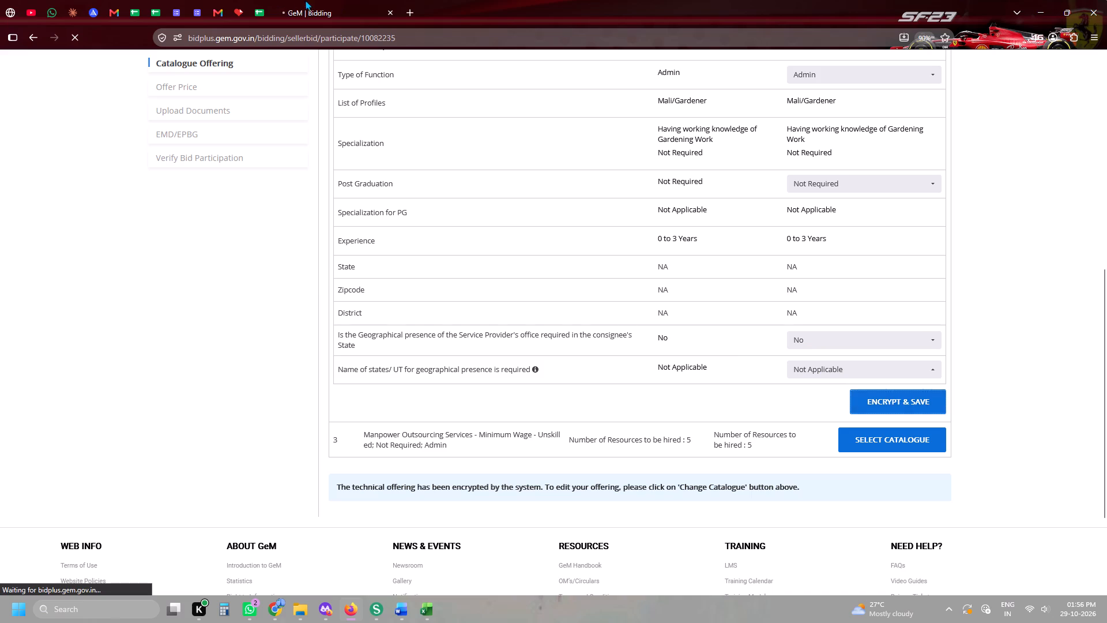
Open the linked Drive folder GEM2026B8201518 from the Other Comment cell of row 731 in the tracking spreadsheet.
click(254, 0)
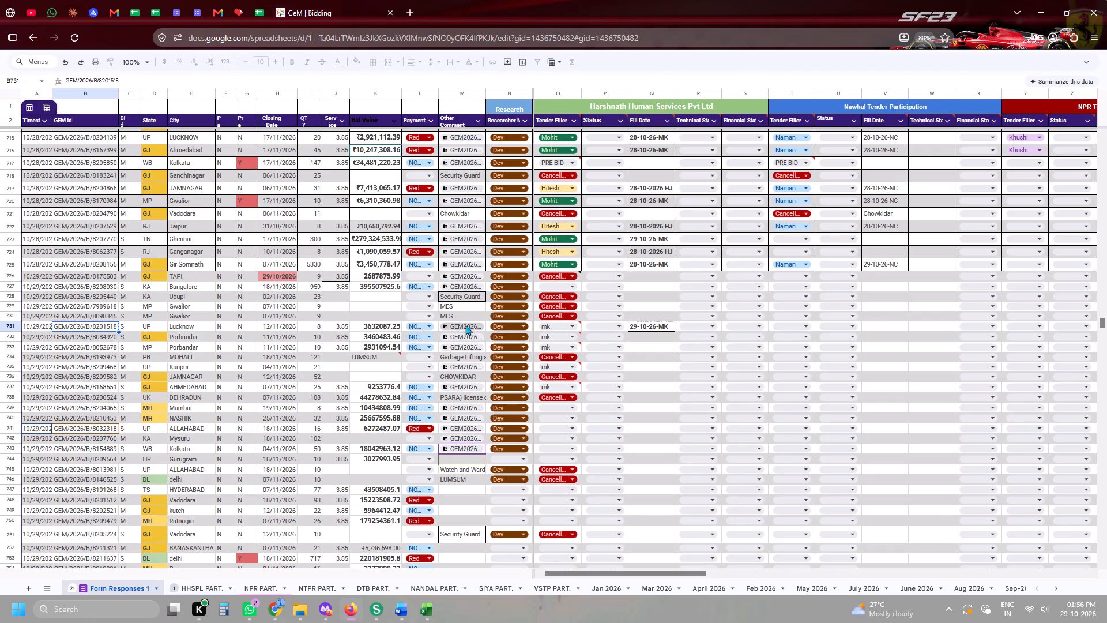
click(465, 325)
click(471, 331)
click(472, 321)
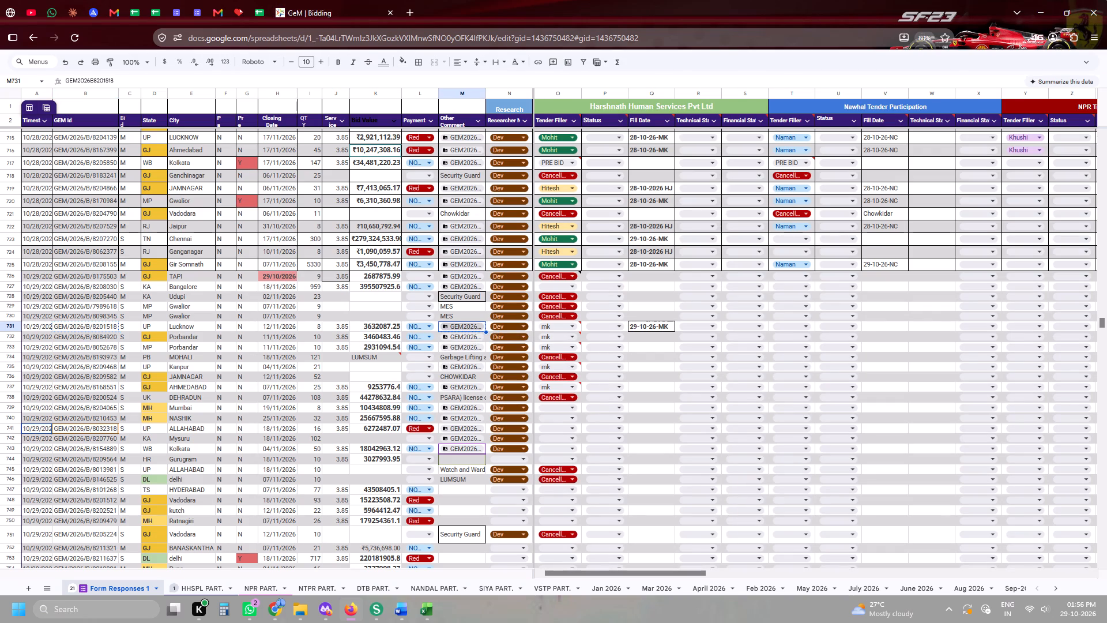
click(473, 327)
click(496, 368)
Select the catalogue for the five-resource unskilled item on GeM, set geographical presence to No and states to Not Applicable, and encrypt and save it.
click(426, 0)
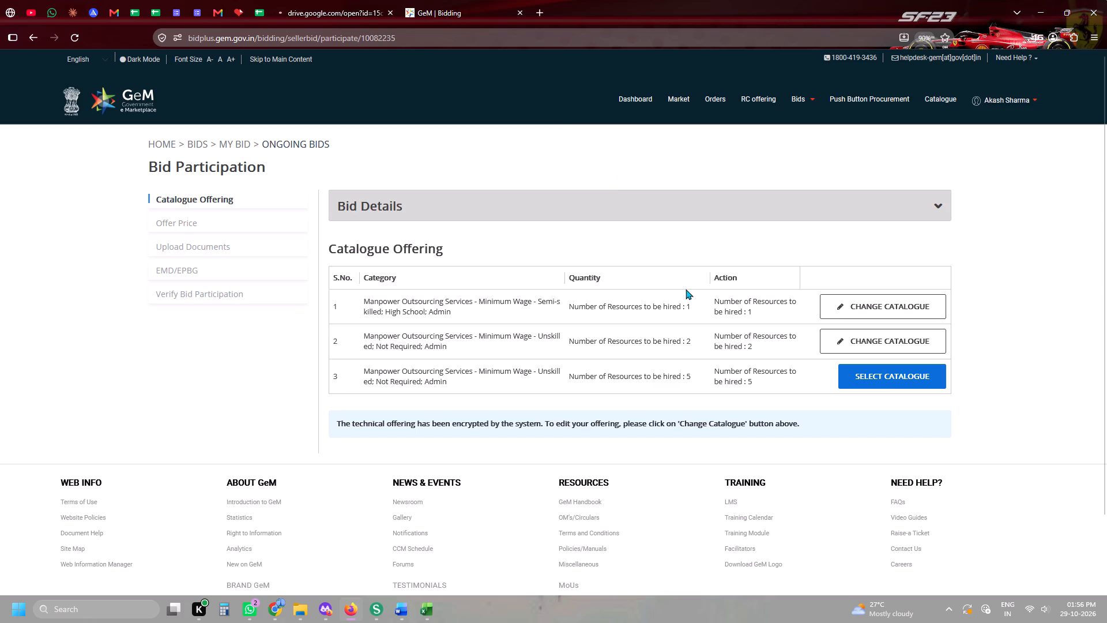
click(891, 385)
click(330, 0)
click(436, 0)
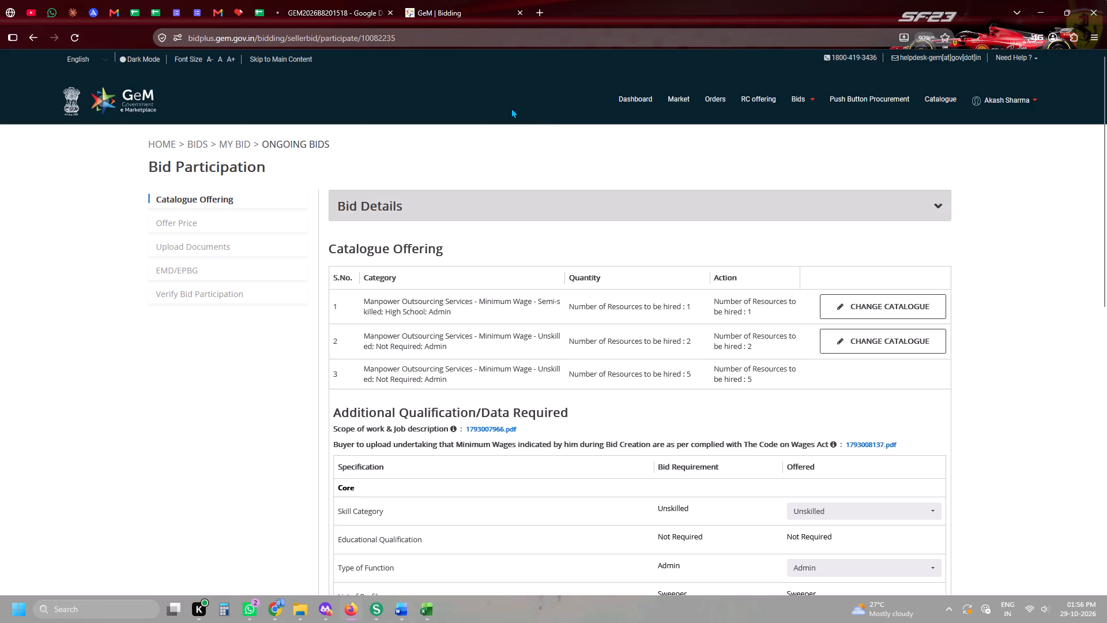
scroll(845, 362, down, 5)
click(820, 133)
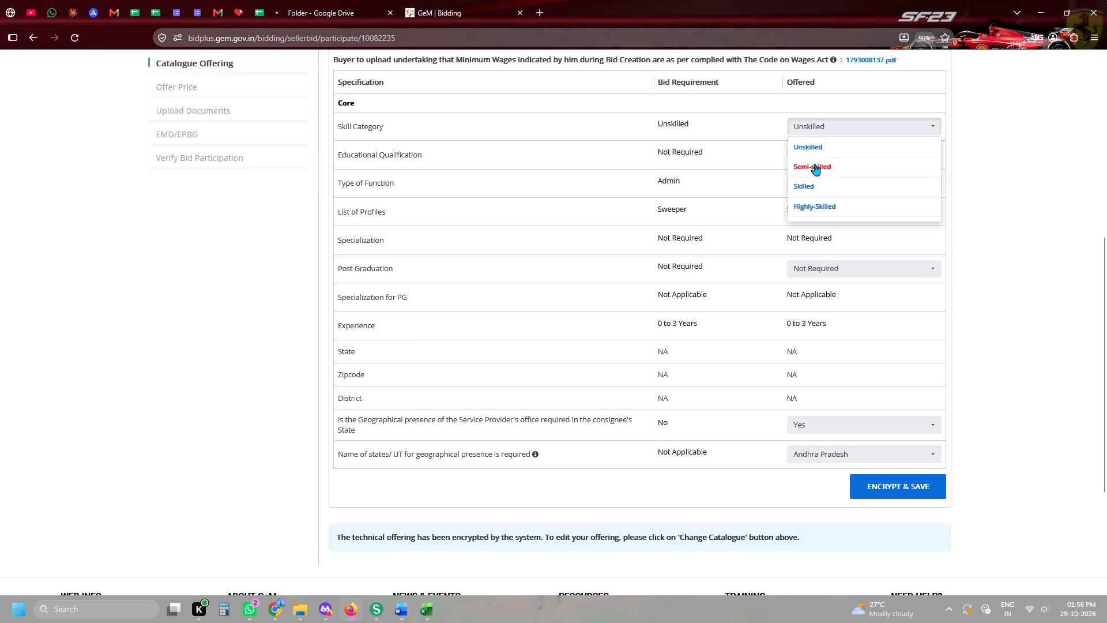
click(727, 193)
click(890, 184)
click(601, 325)
scroll(824, 283, down, 3)
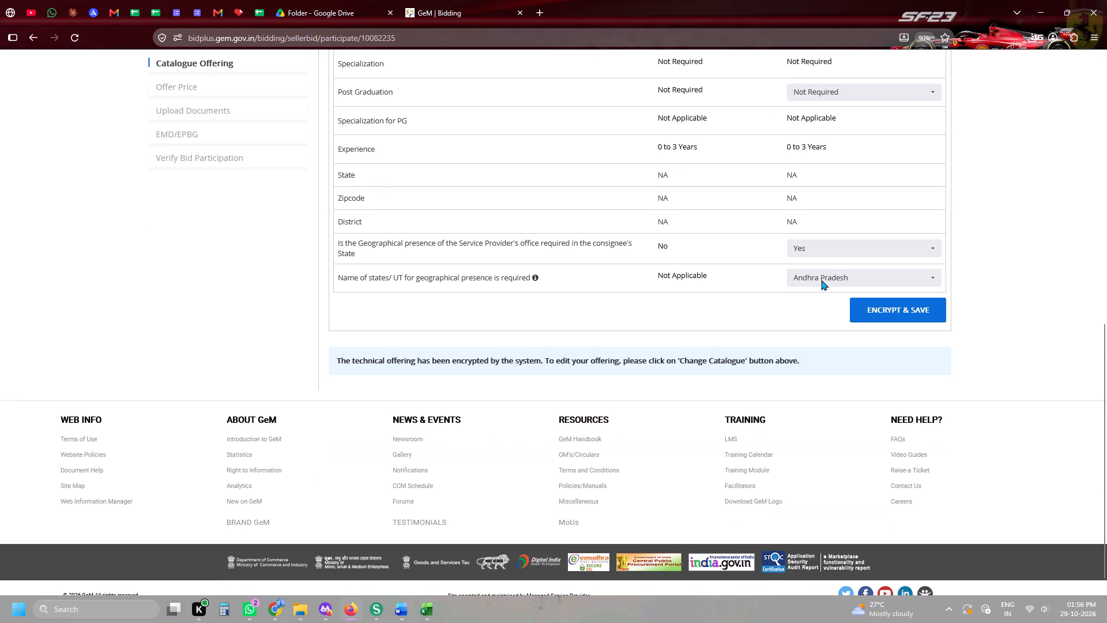
click(803, 238)
click(804, 233)
click(803, 267)
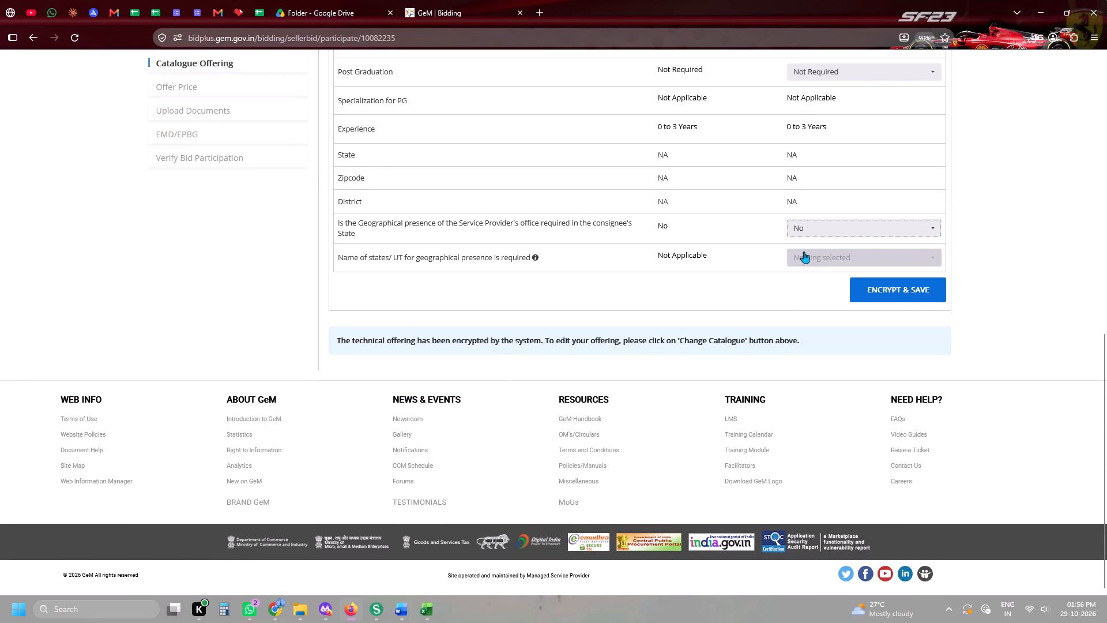
click(804, 252)
click(804, 272)
click(739, 280)
click(867, 286)
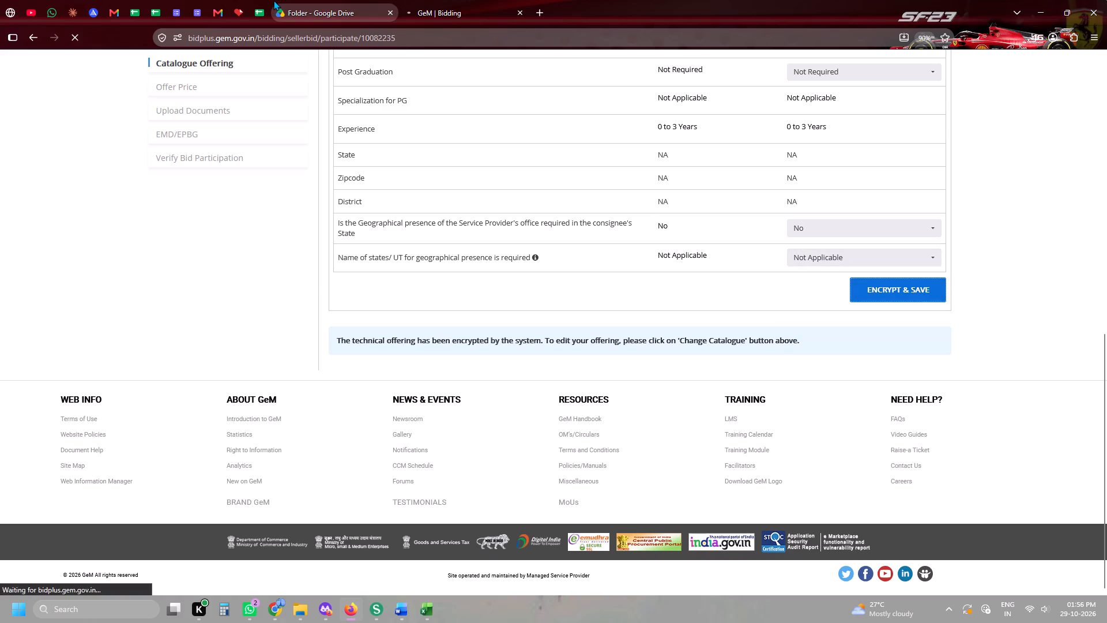
Download MINIMUM WAGES 02.pdf and SCOPE OF WORK 01.pdf from the bid's Drive folder.
click(273, 0)
drag(1033, 197, 1012, 201)
click(933, 366)
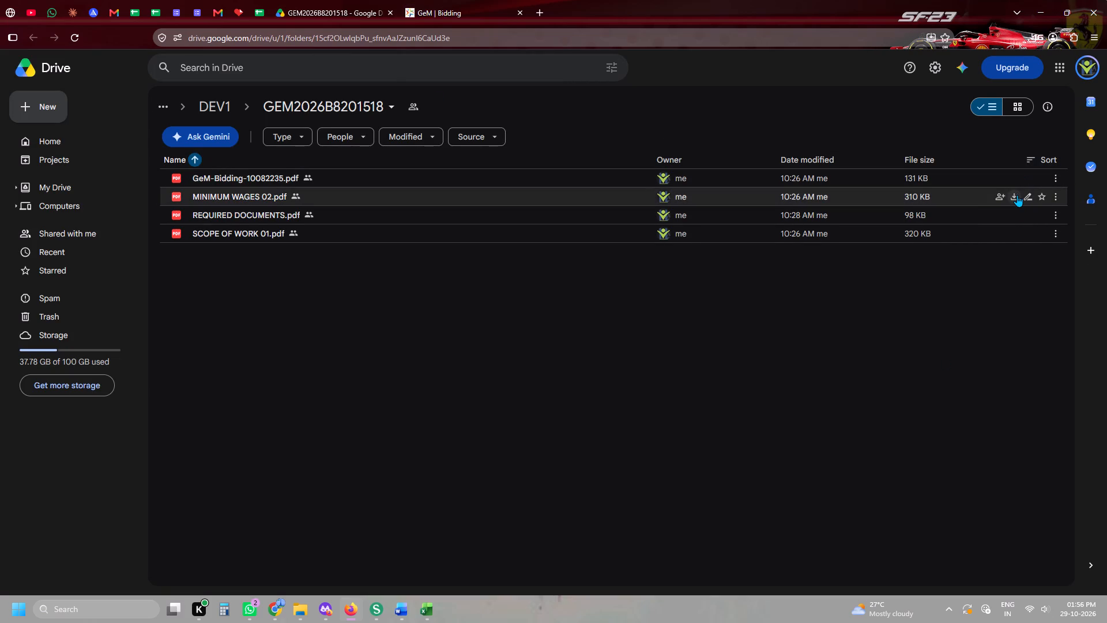
click(1016, 196)
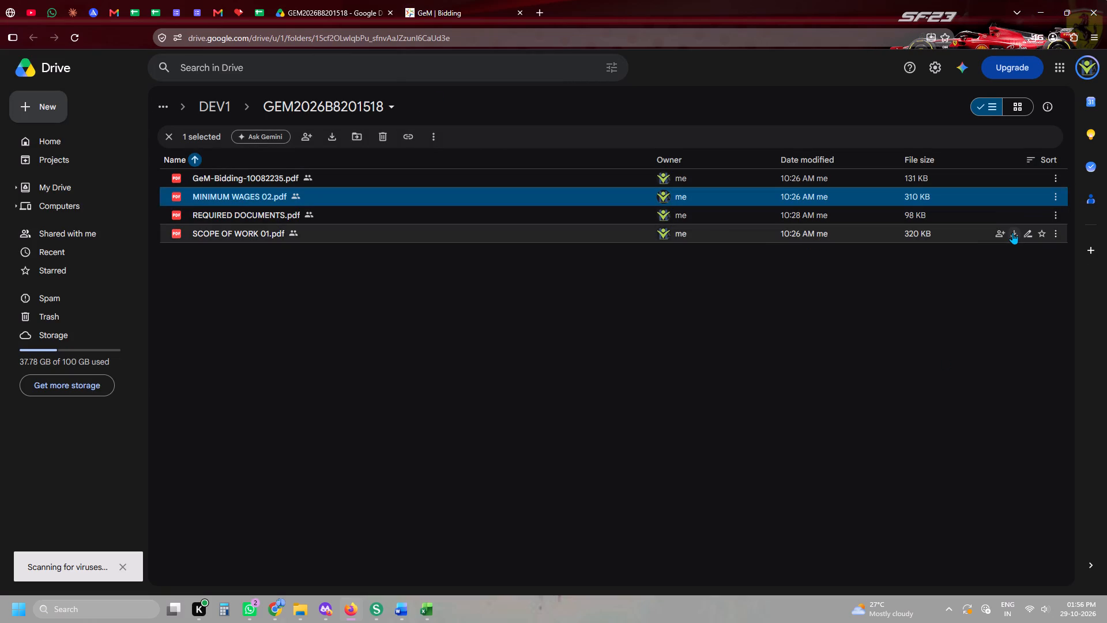
click(1012, 233)
Continue to the GeM Offer Price stage and enter a 3.85 service charge percentage for all three manpower items.
click(446, 0)
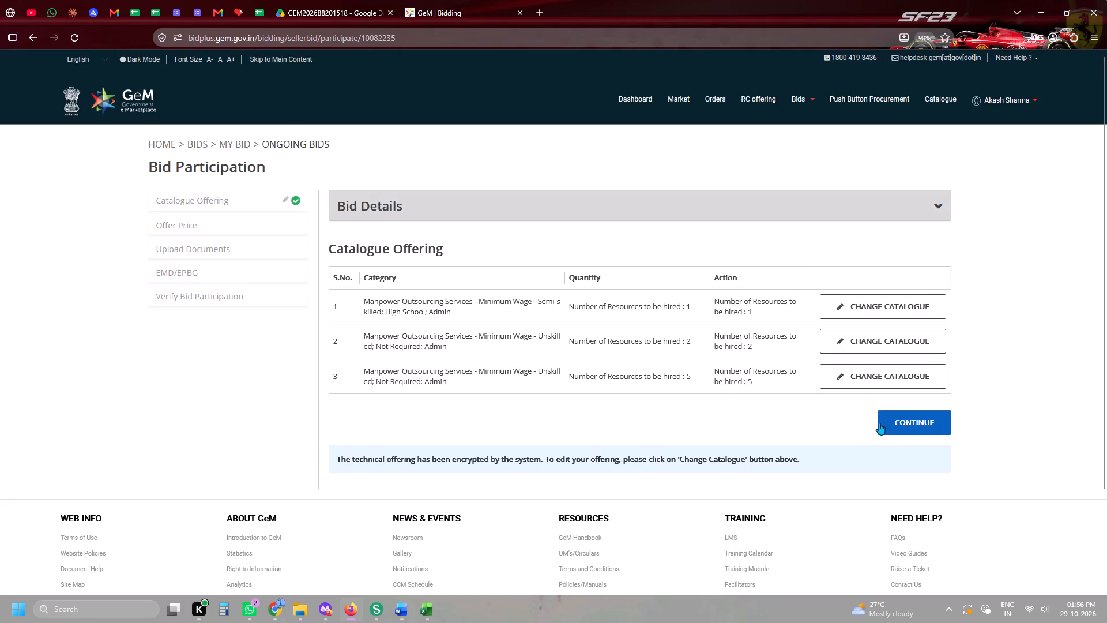
click(879, 423)
text(3.85)
click(713, 367)
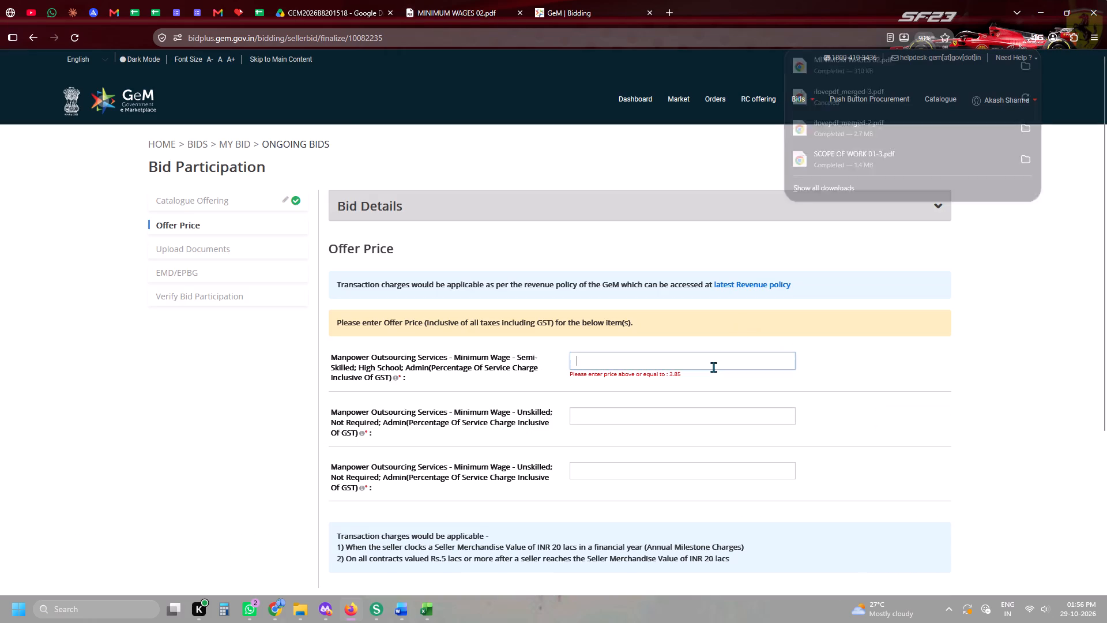
text(3.85)
key(Tab)
text(3.8)
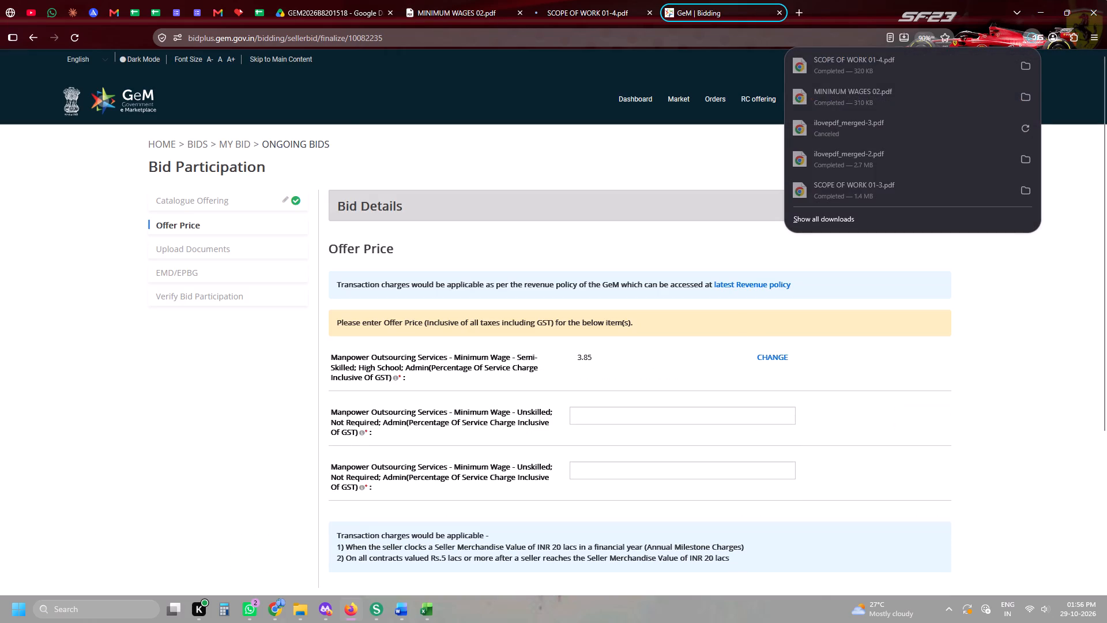
click(638, 422)
text(3.8)
key(Tab)
text(3.85)
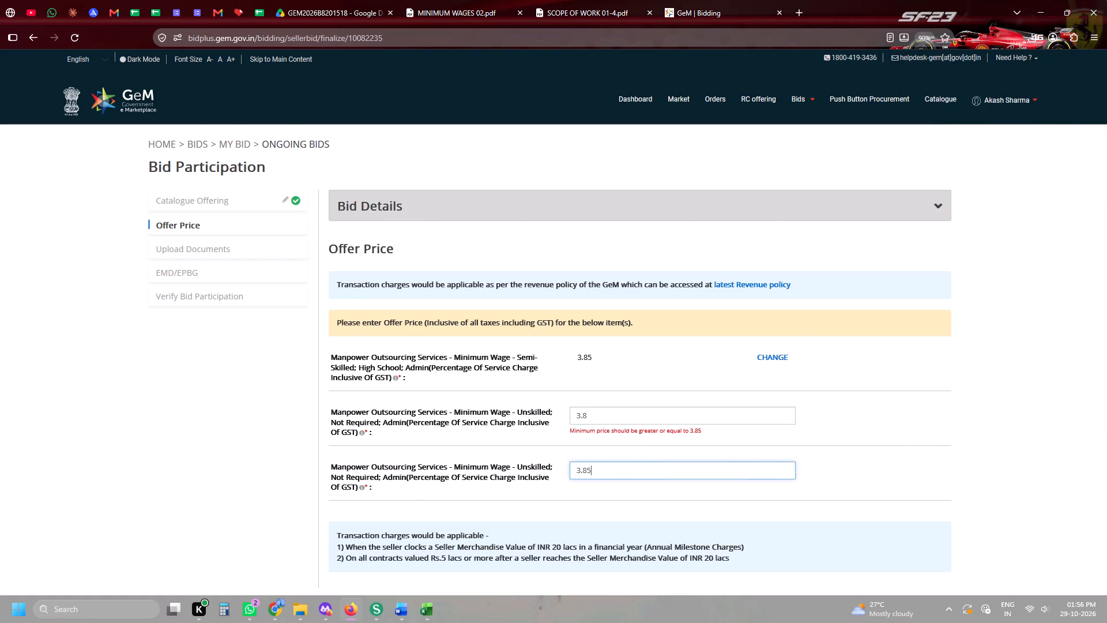
key(Tab)
click(619, 200)
key(5)
key(Tab)
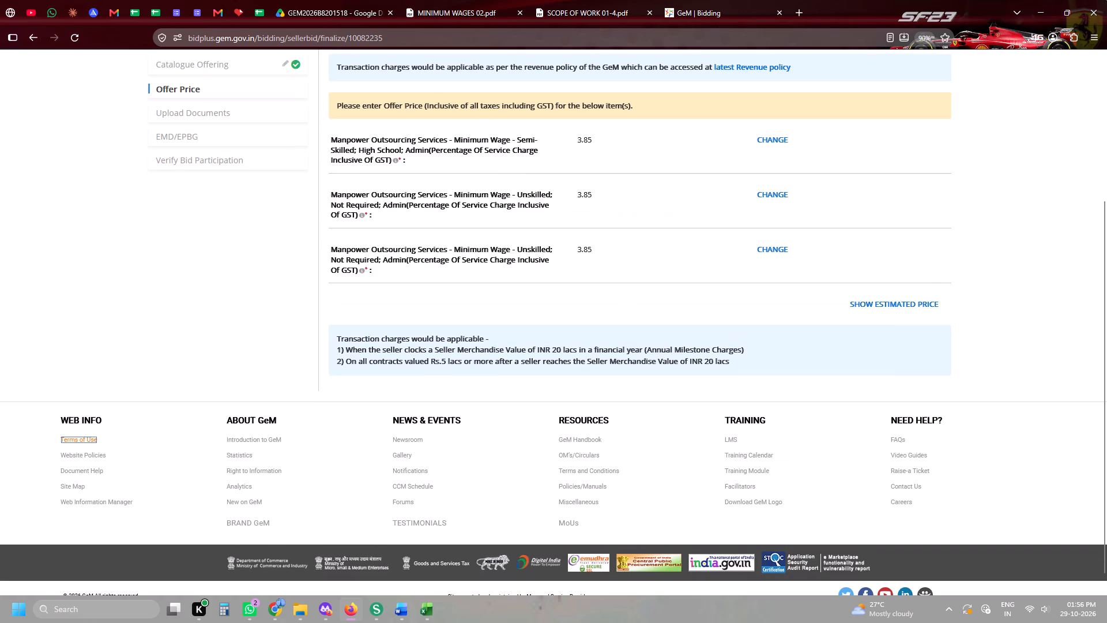
key(Tab)
Show the estimated price breakdown, proceed from it, and encrypt and save the financial quote.
click(850, 297)
scroll(814, 381, down, 10)
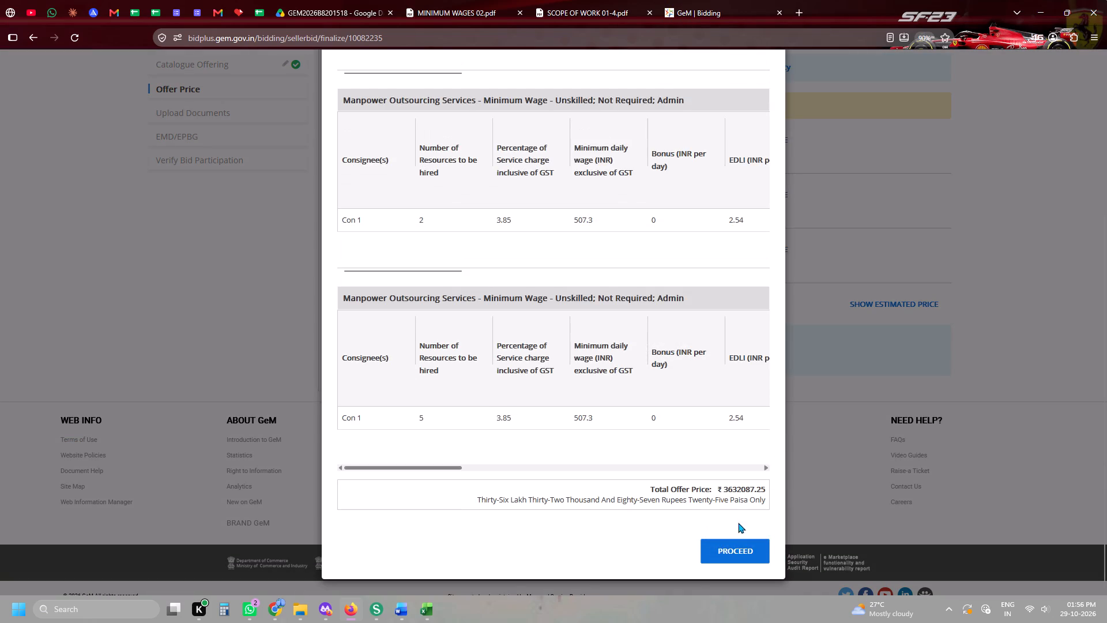
click(731, 546)
scroll(872, 207, up, 5)
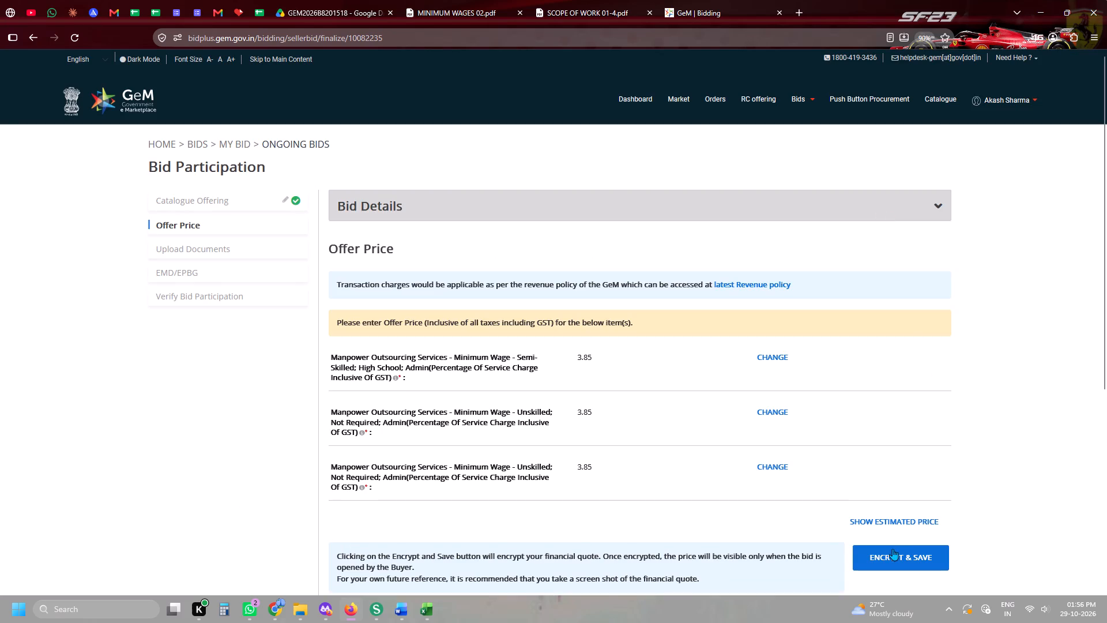
click(893, 549)
click(590, 346)
click(698, 0)
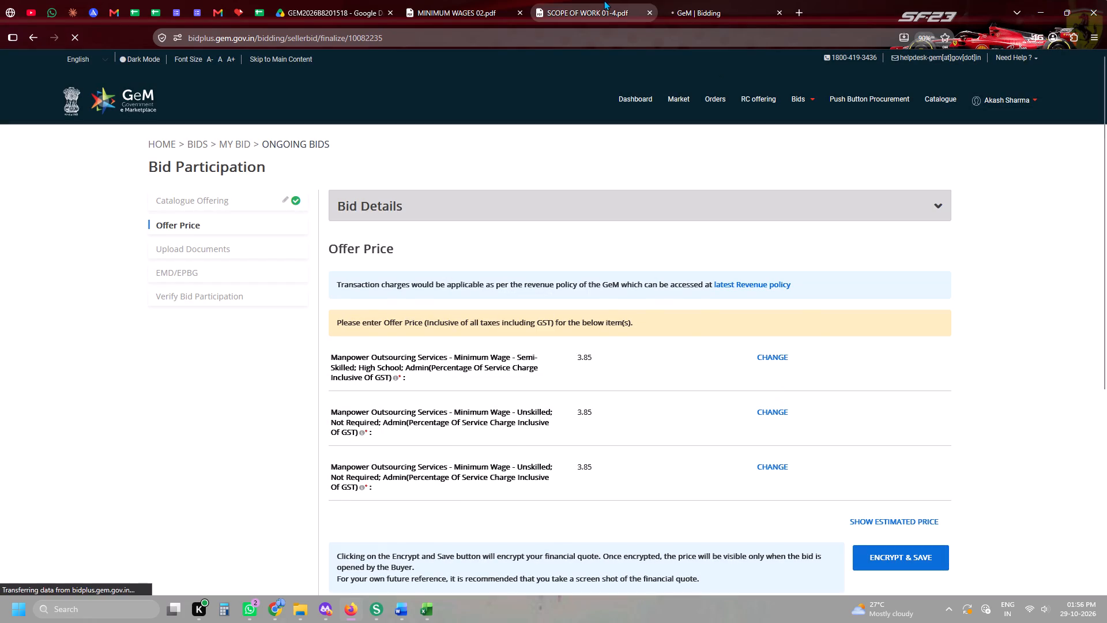
Return to the bid's Drive folder GEM2026B8201518.
click(304, 0)
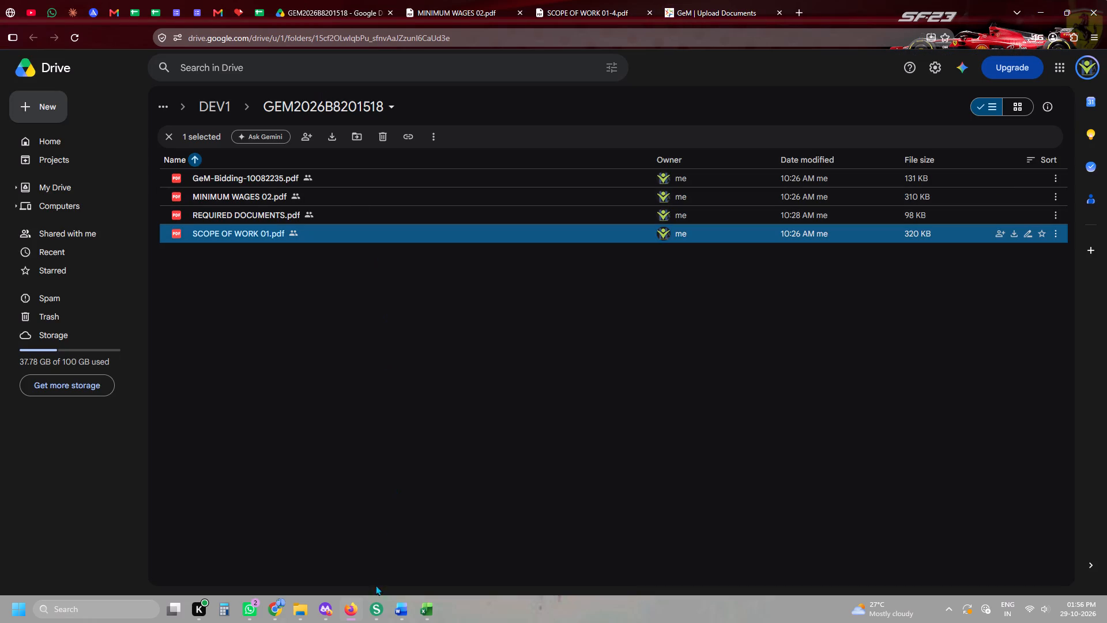
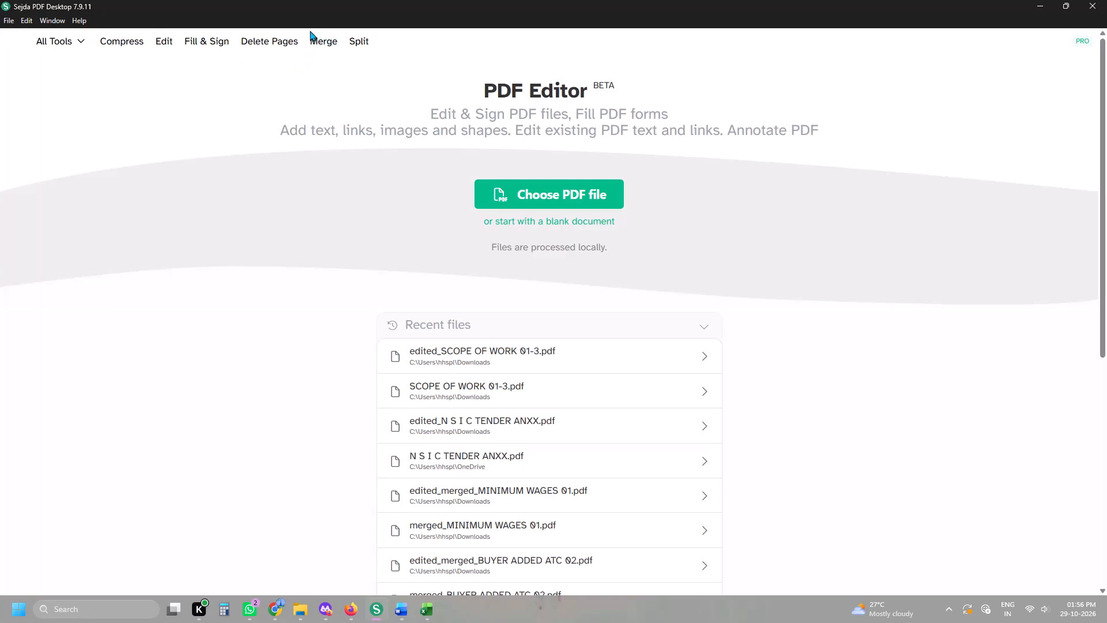
Merge SCOPE OF WORK 01-4 followed by MINIMUM WAGES 02 into one PDF, saved in Downloads as merged_SCOPE OF WORK 01-4.
double_click(318, 35)
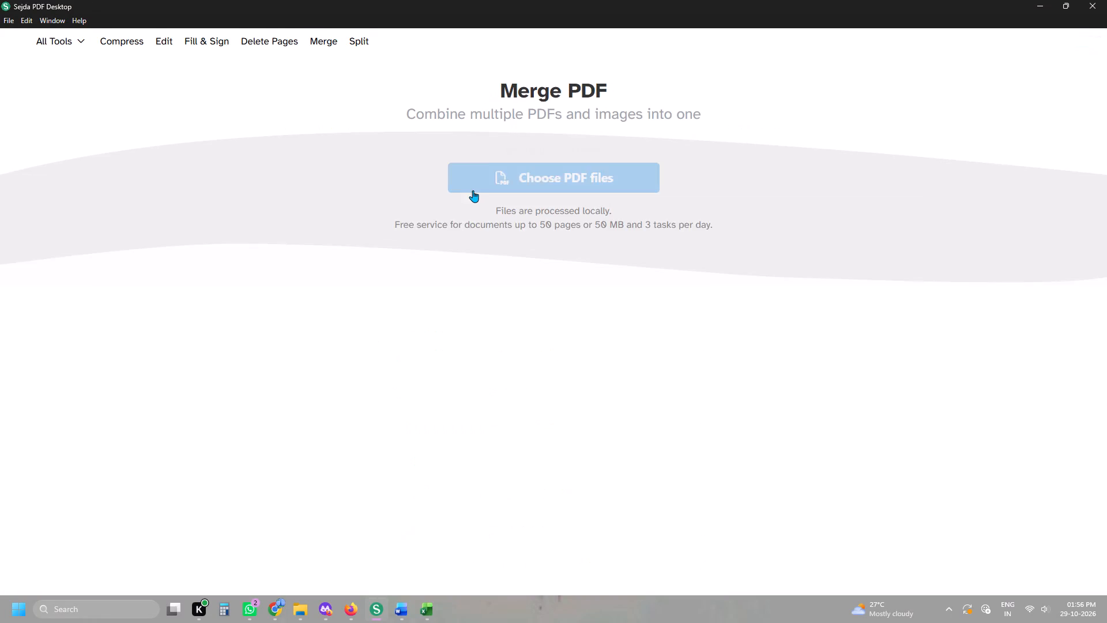
click(474, 190)
click(468, 175)
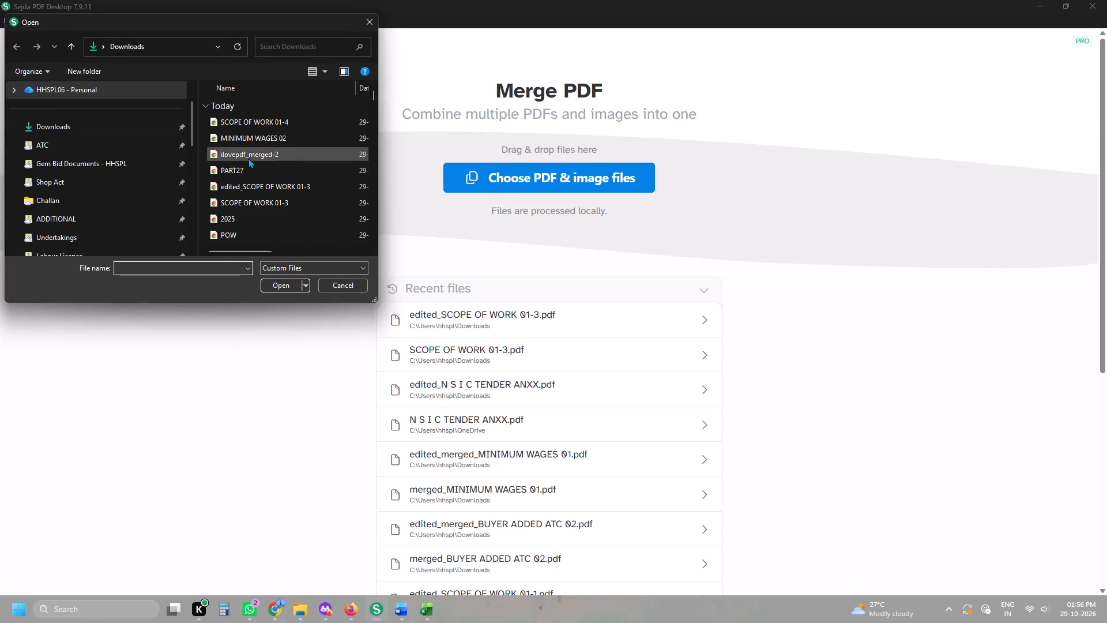
drag(204, 120, 220, 140)
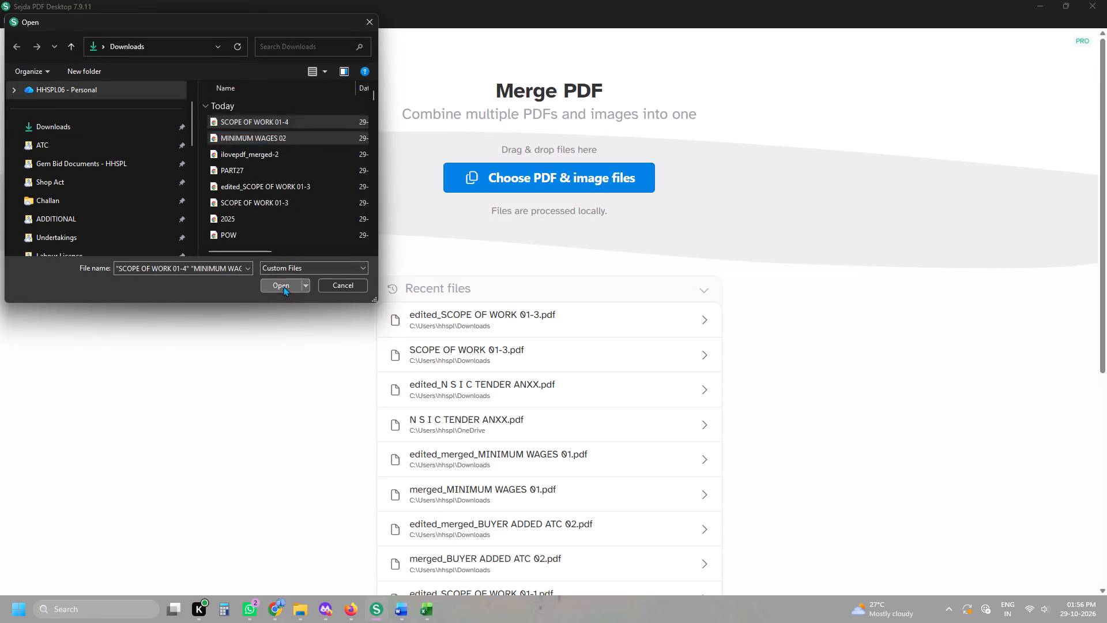
click(283, 286)
drag(610, 326, 378, 326)
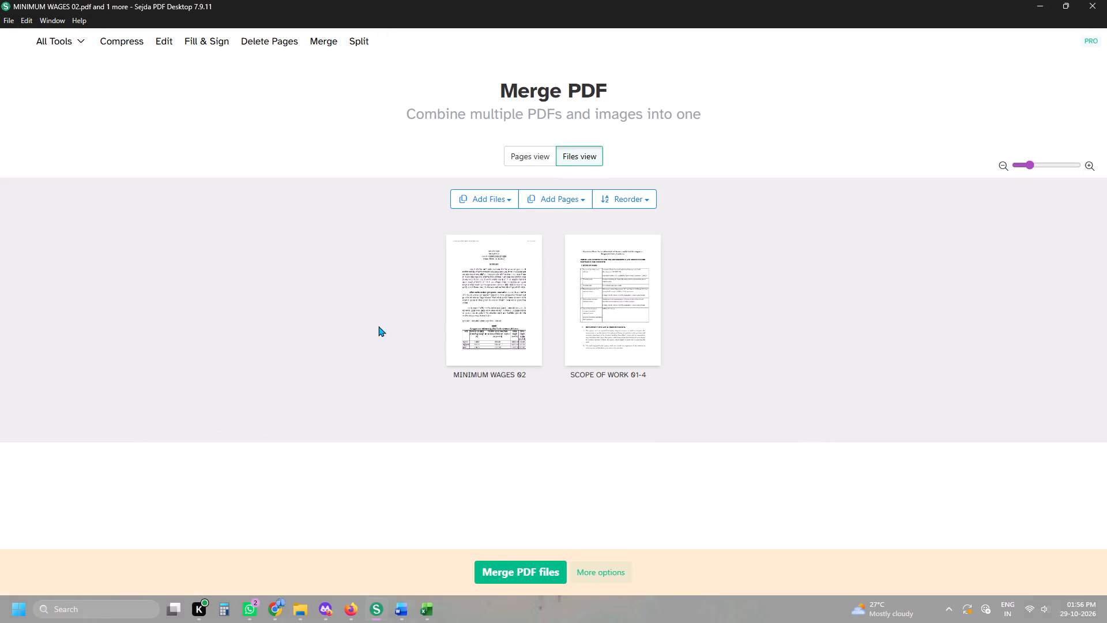
drag(509, 331, 615, 333)
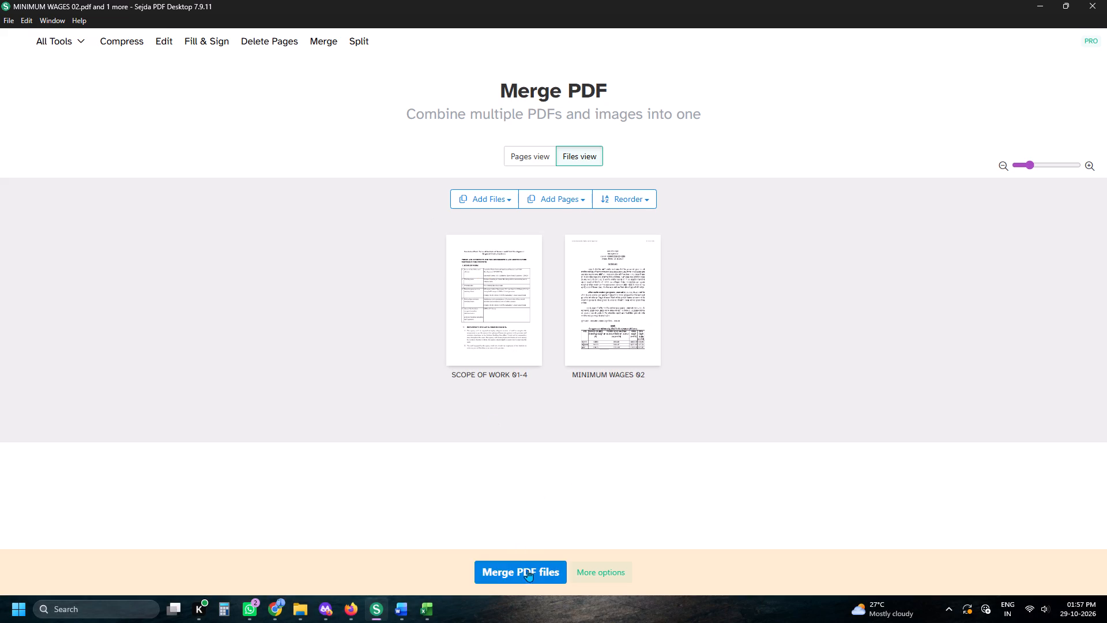
click(528, 572)
click(77, 140)
click(79, 127)
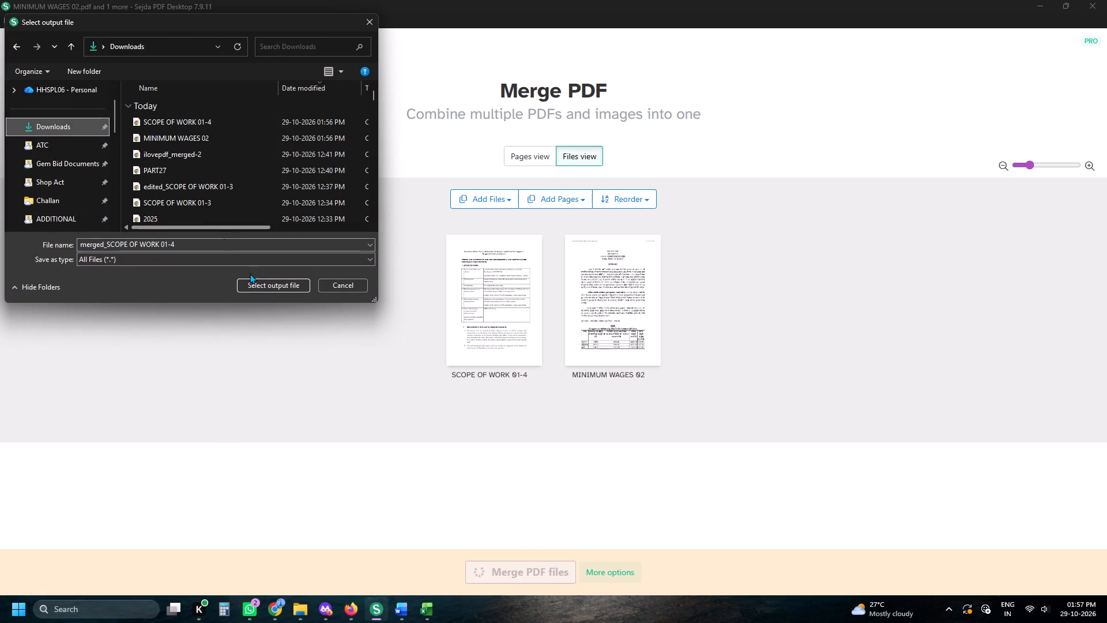
click(259, 286)
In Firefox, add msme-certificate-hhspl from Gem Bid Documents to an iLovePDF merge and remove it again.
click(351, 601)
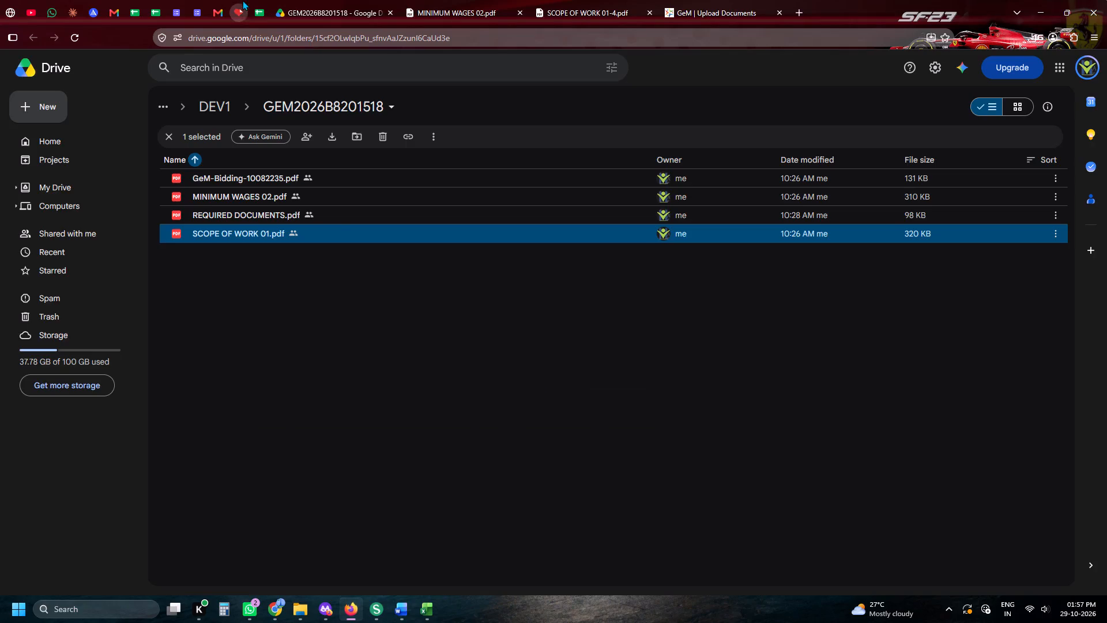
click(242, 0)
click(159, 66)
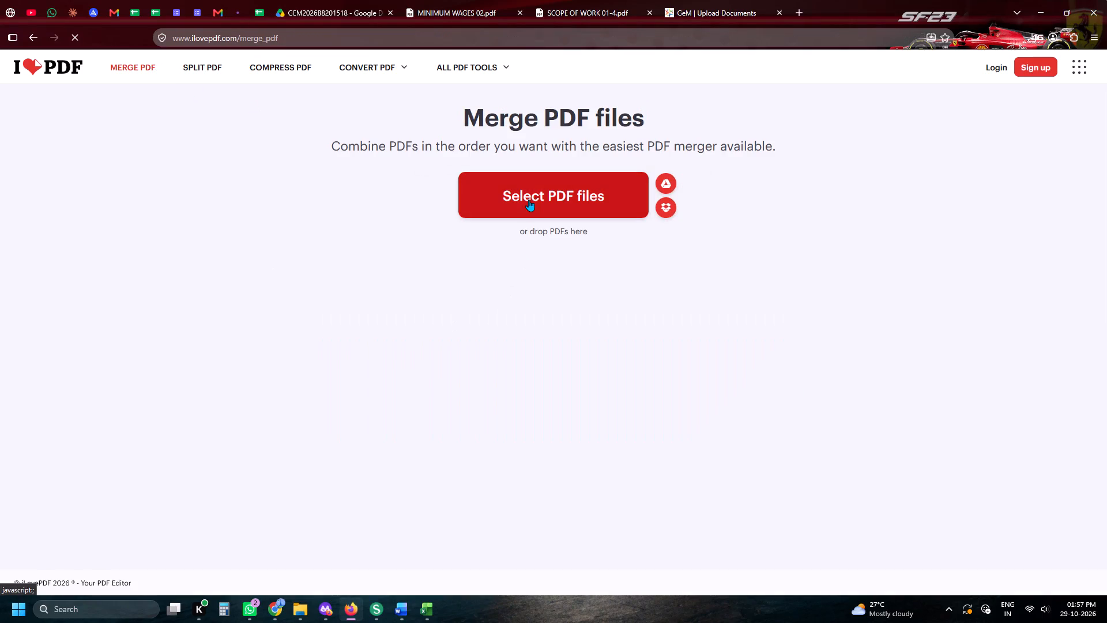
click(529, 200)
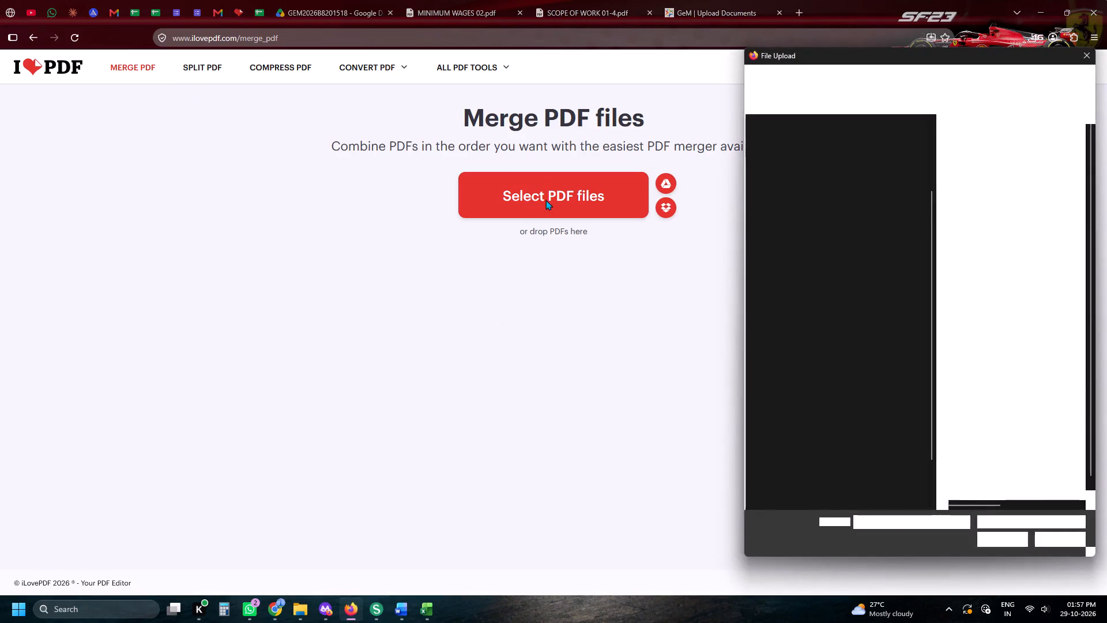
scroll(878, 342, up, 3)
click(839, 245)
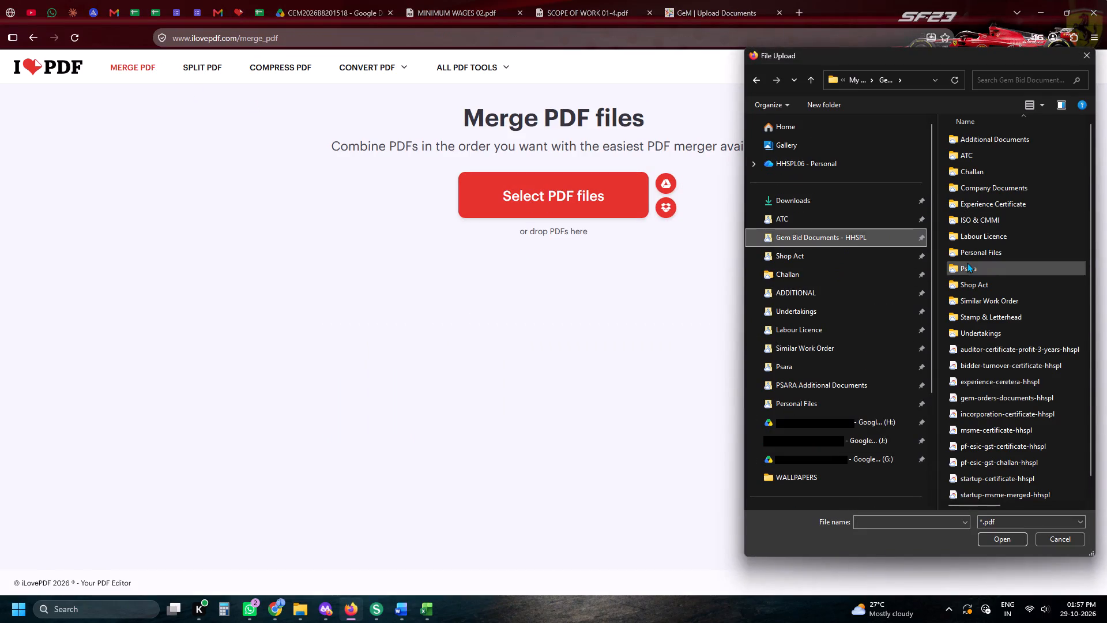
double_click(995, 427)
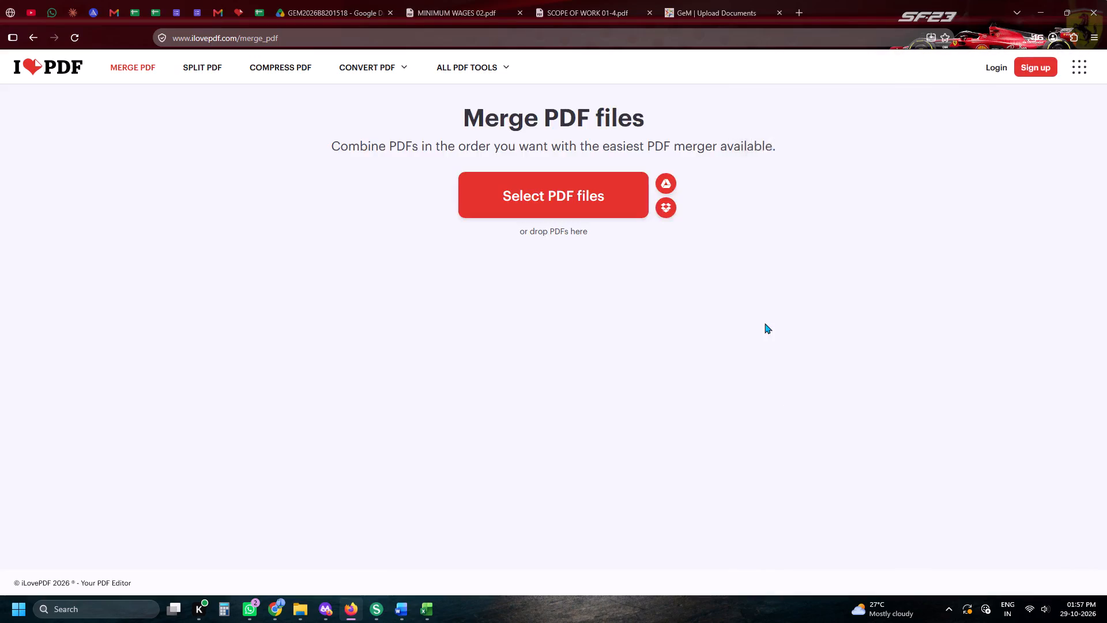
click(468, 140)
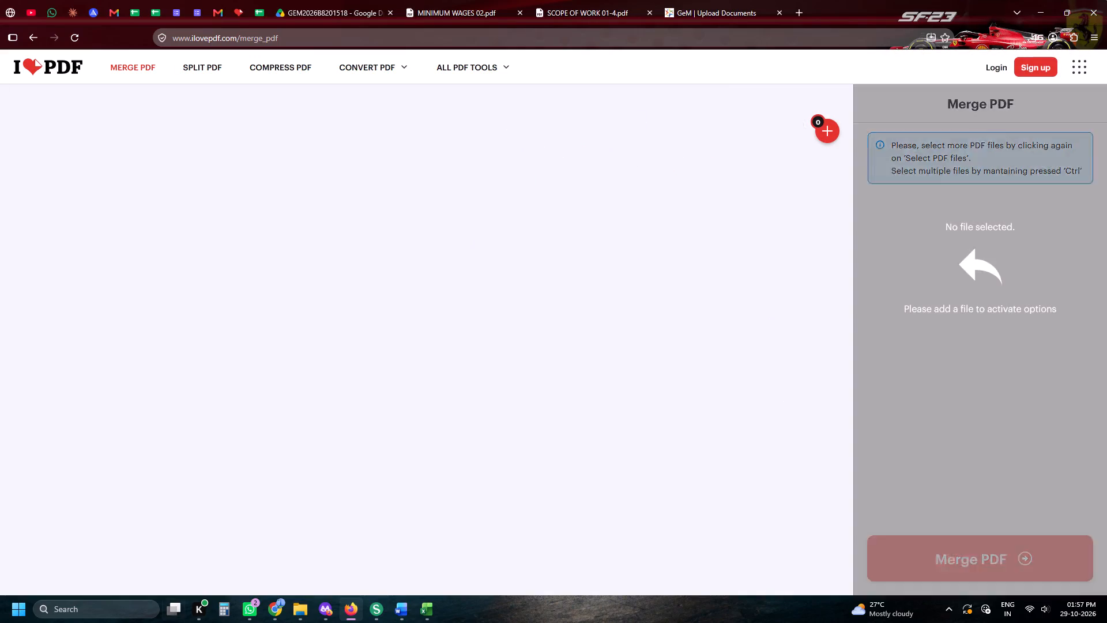
In Sejda, edit the merged PDF: place the combined company stamp and director signature near page 1's lower end and repeat it on all pages.
click(386, 616)
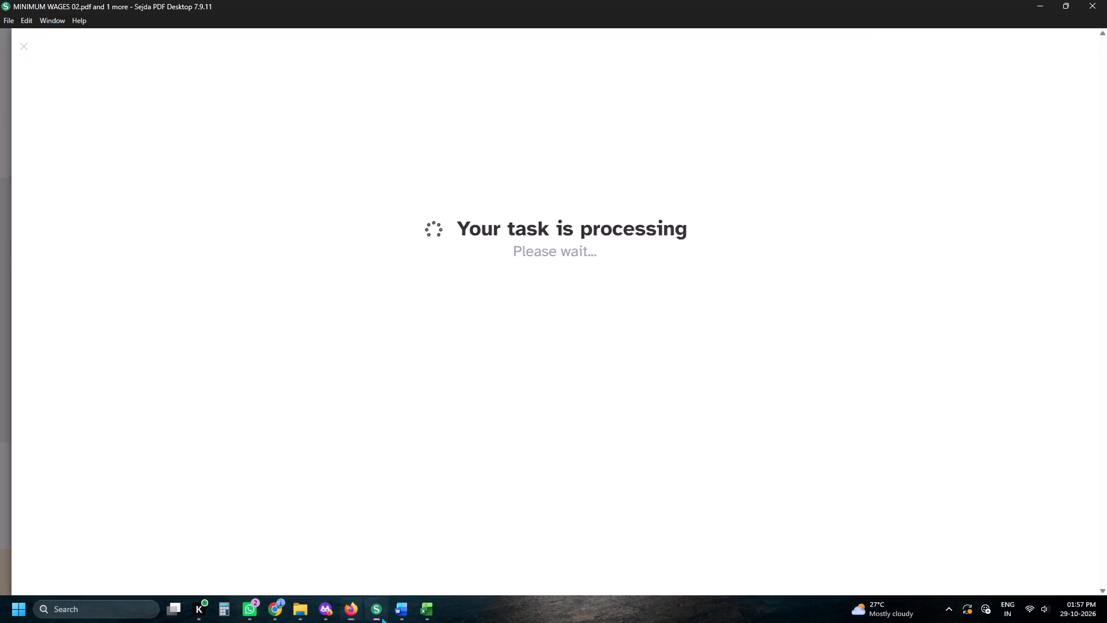
scroll(530, 262, up, 5)
scroll(530, 262, down, 5)
click(756, 76)
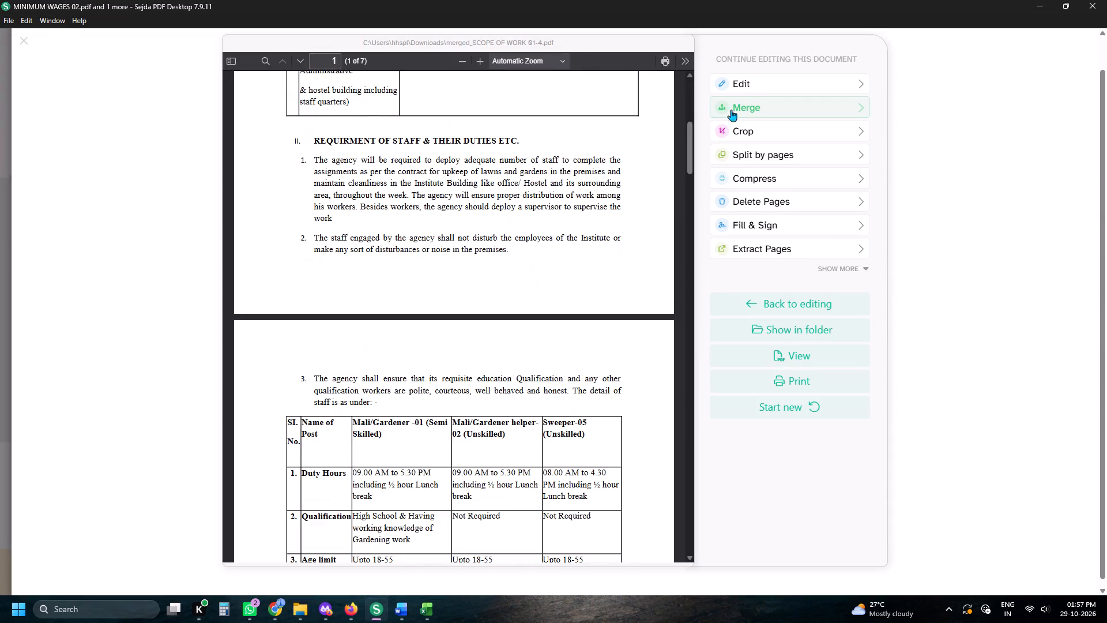
click(721, 87)
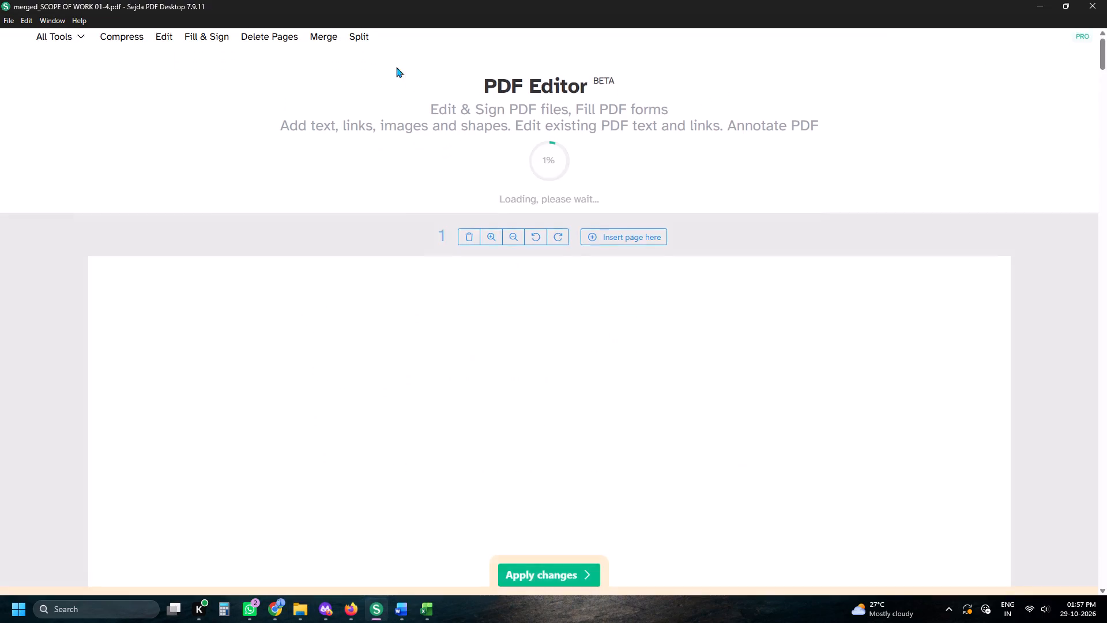
click(542, 43)
click(563, 70)
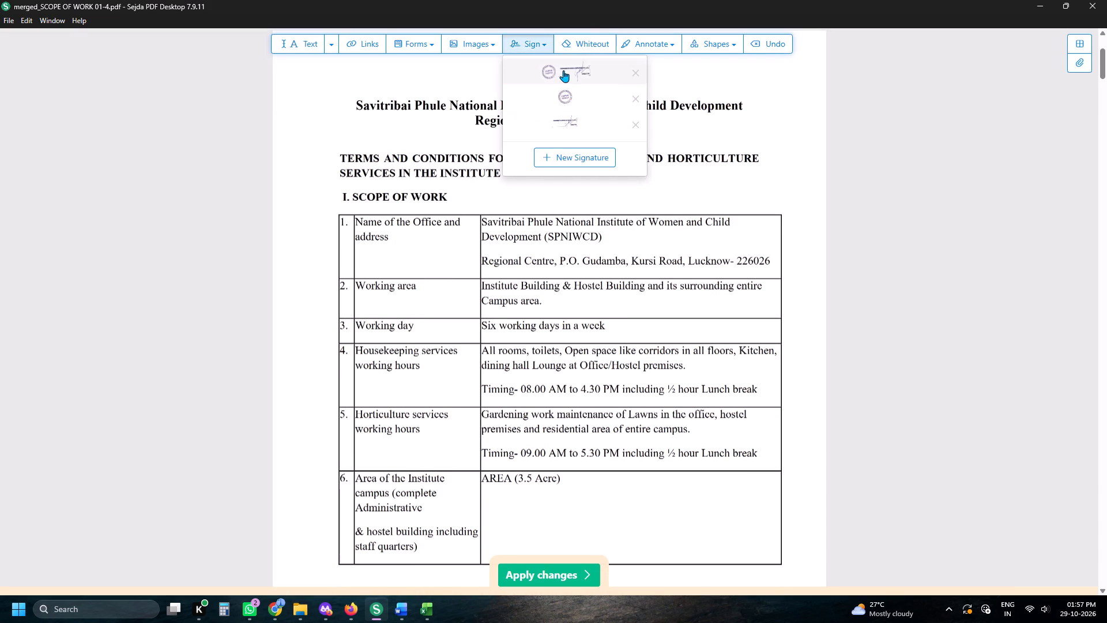
key(space)
click(660, 250)
click(593, 199)
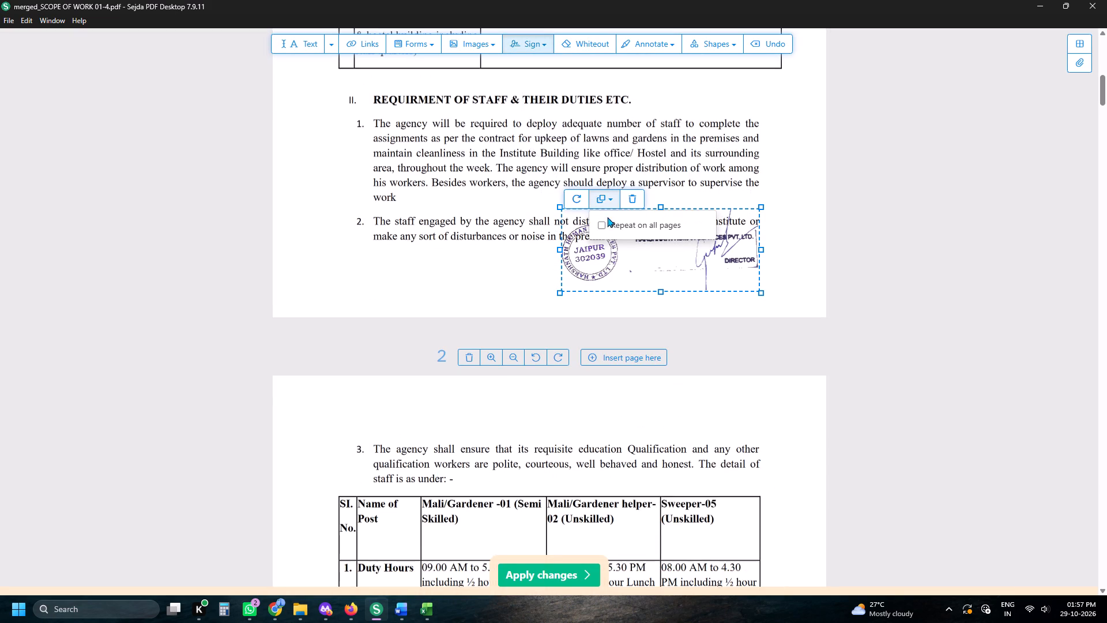
click(608, 220)
click(598, 224)
Review the stamp and signature placement on the remaining pages through the end of the document.
key(space)
key(space)
key(space)
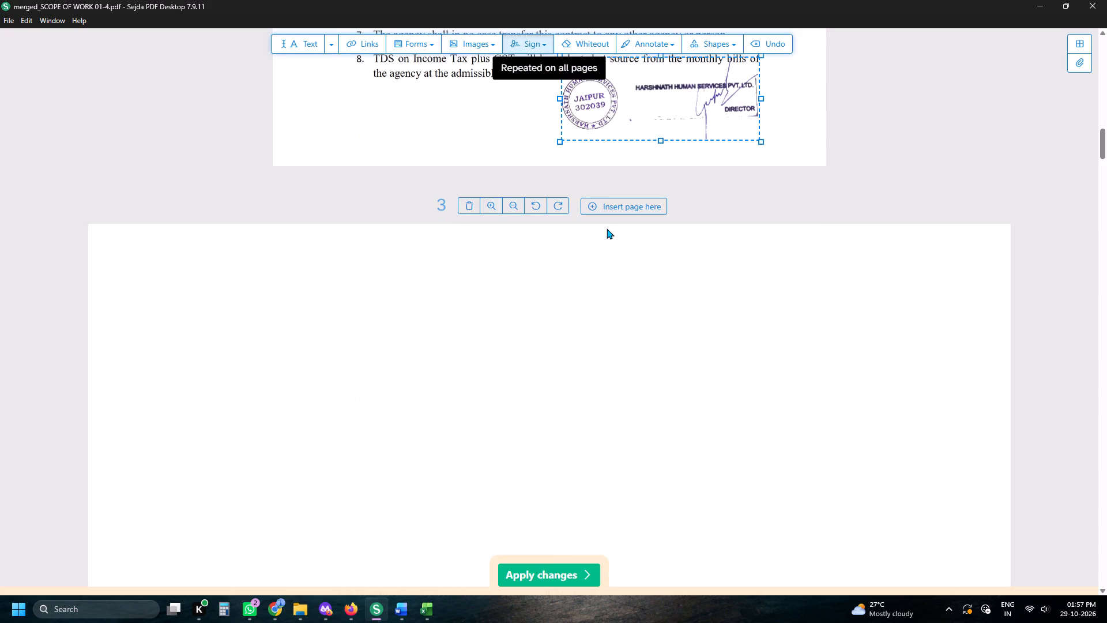
key(space)
key(space)
key(space)
key(space)
key(space)
key(space)
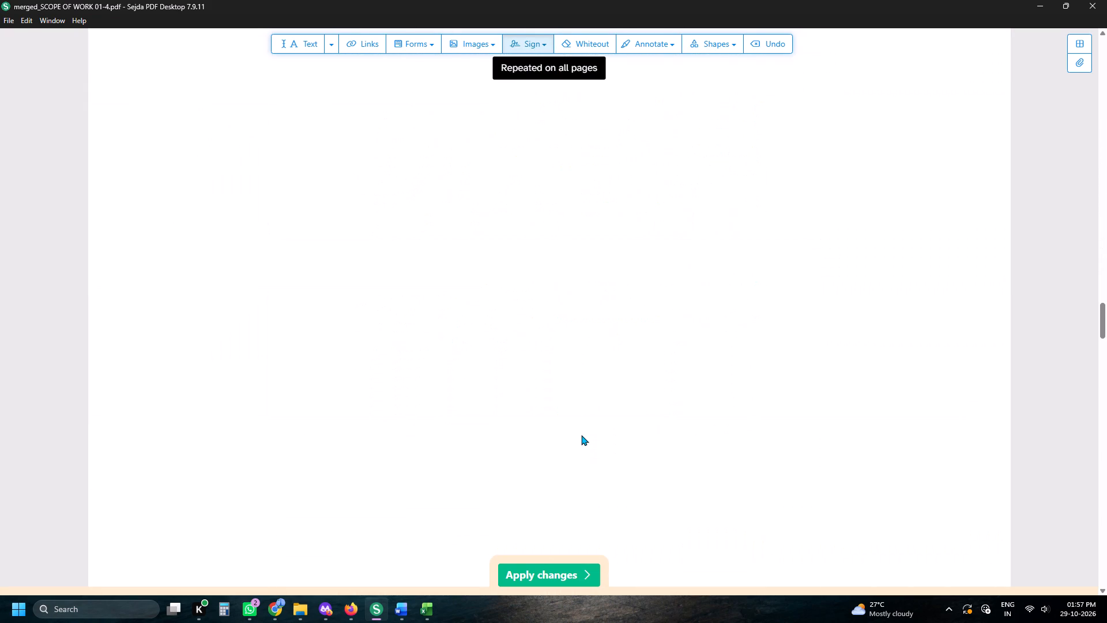
key(space)
key(space)
key(space)
key(space)
key(space)
key(space)
Apply the signing changes and save the PDF in Downloads as edited_merged_SCOPE OF WORK 01-4.
click(551, 574)
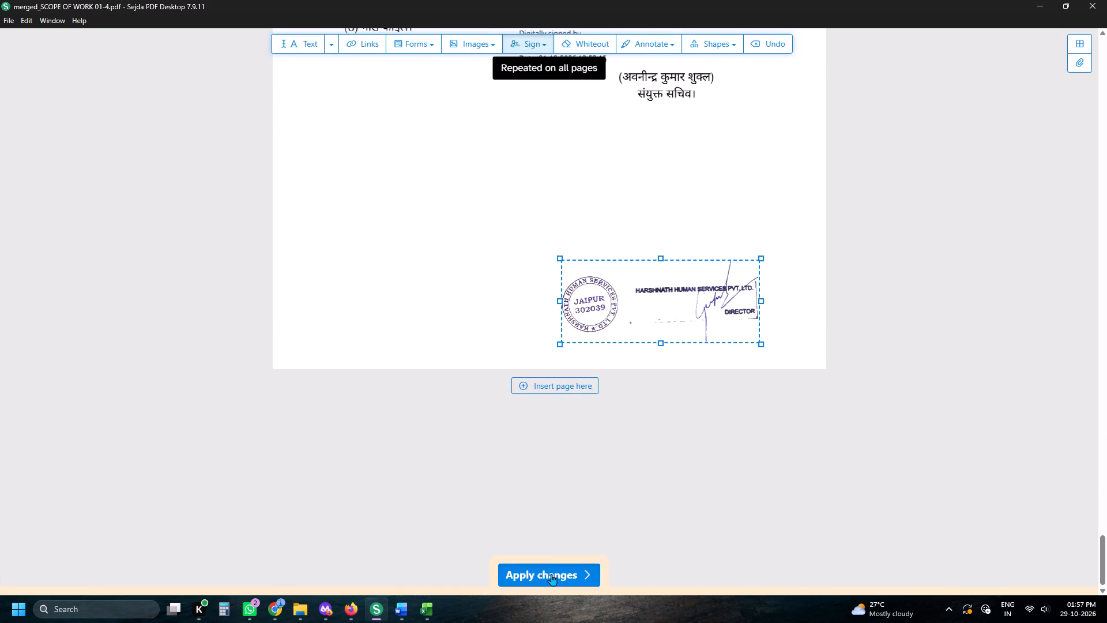
click(57, 129)
click(240, 280)
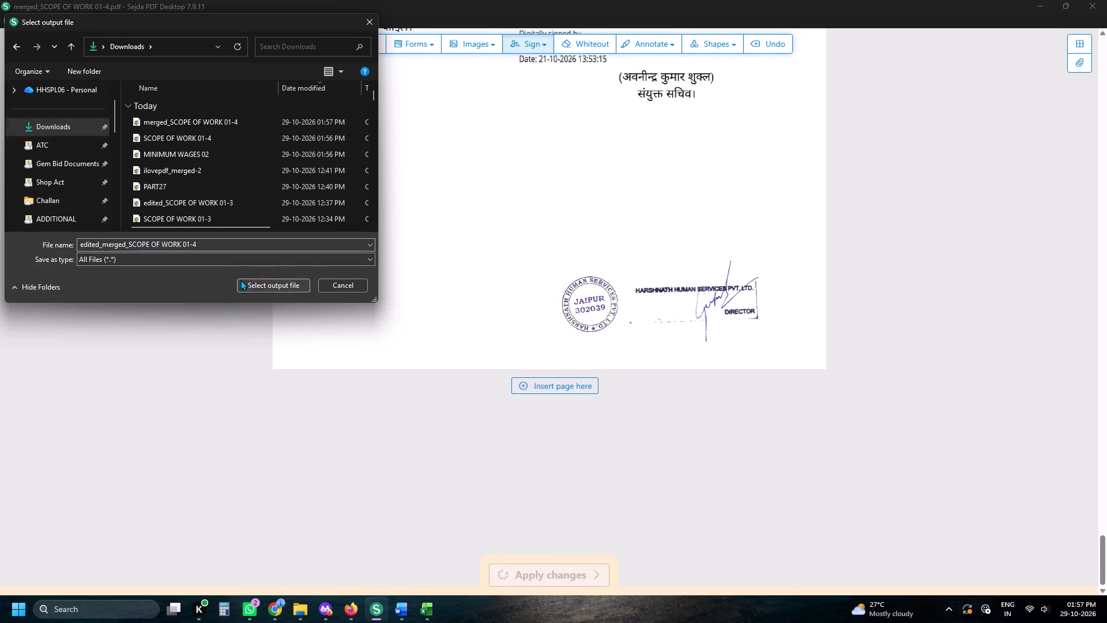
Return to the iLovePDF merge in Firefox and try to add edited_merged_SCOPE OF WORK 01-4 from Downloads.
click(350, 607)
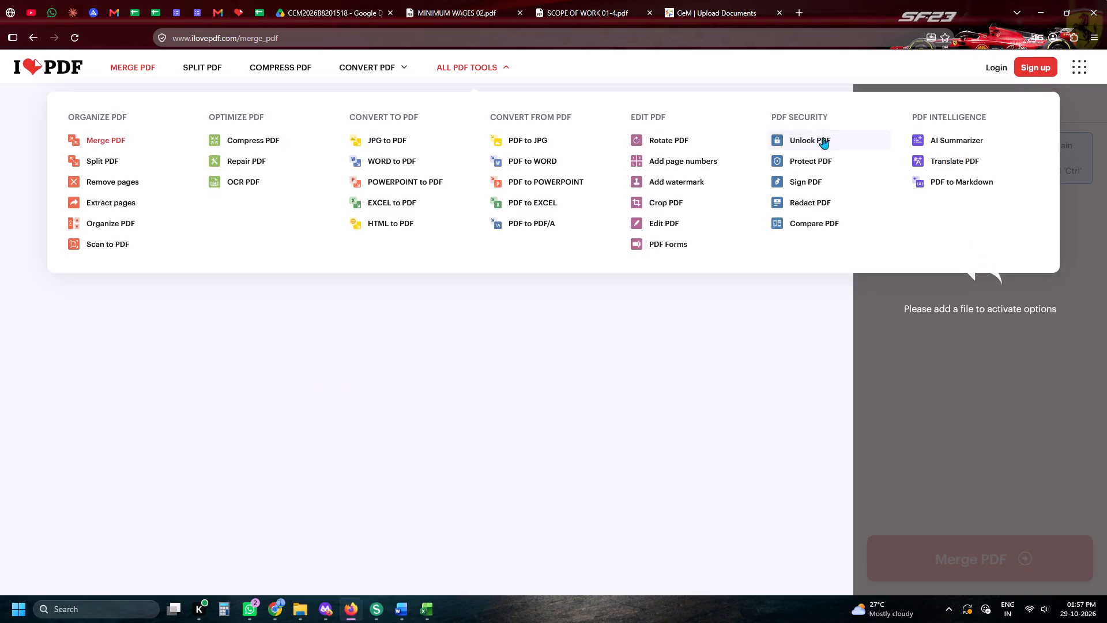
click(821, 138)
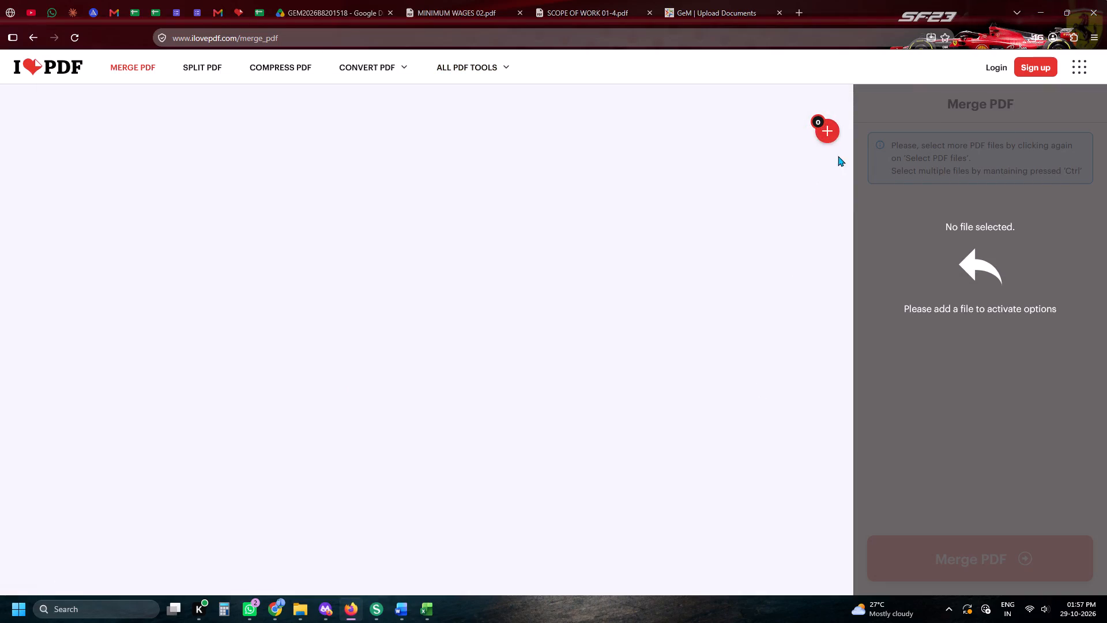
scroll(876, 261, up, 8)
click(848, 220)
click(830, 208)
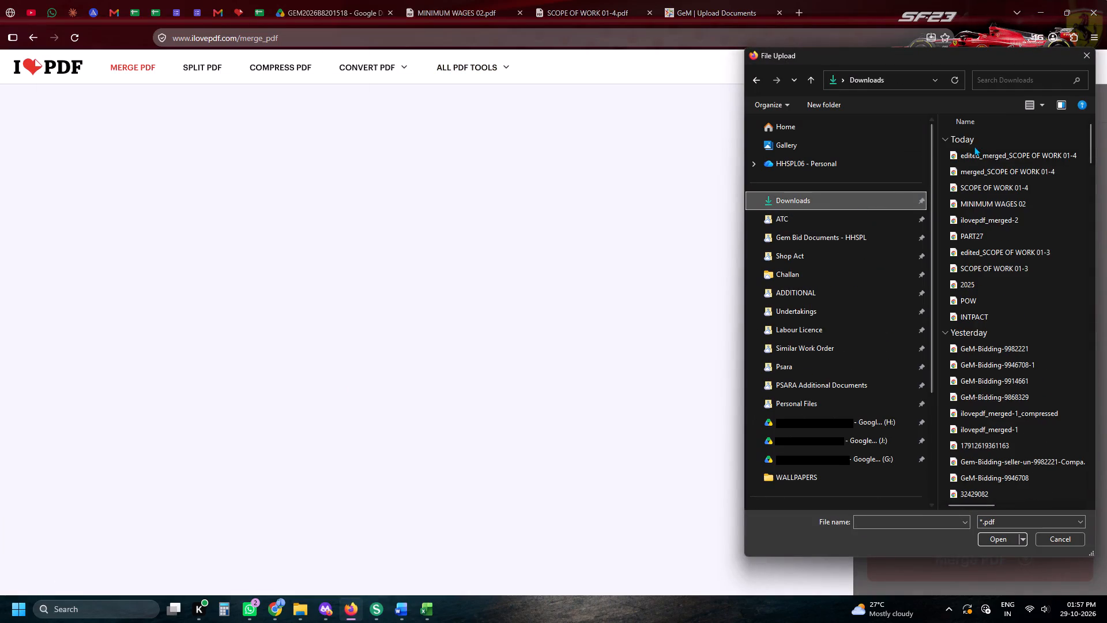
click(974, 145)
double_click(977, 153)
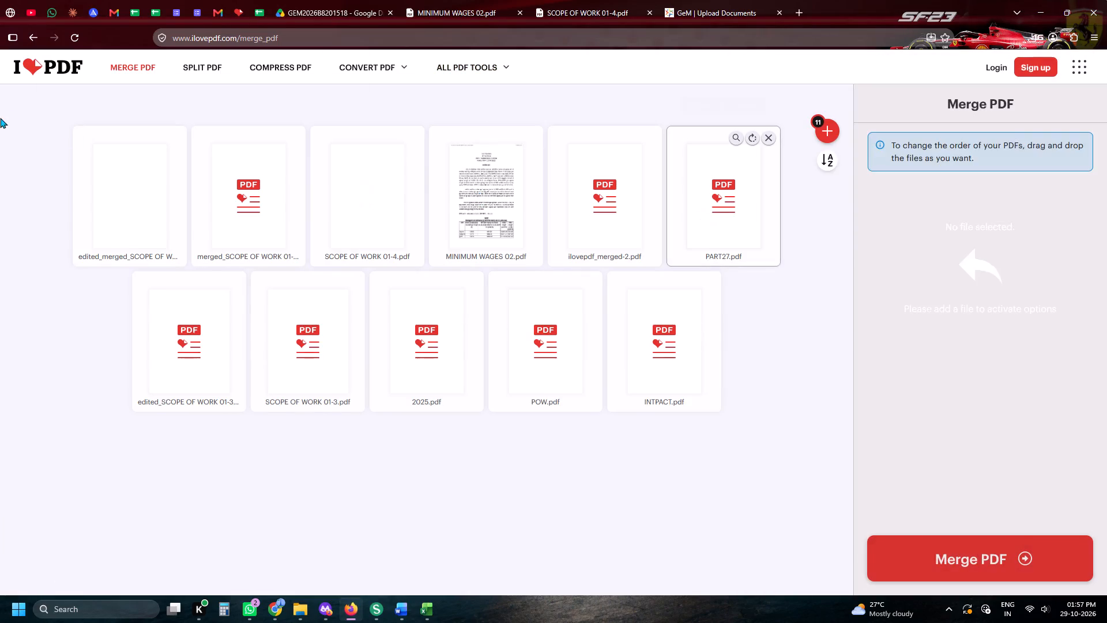
Restart the iLovePDF merge and add only edited_merged_SCOPE OF WORK 01-4 from Downloads.
double_click(130, 67)
click(517, 193)
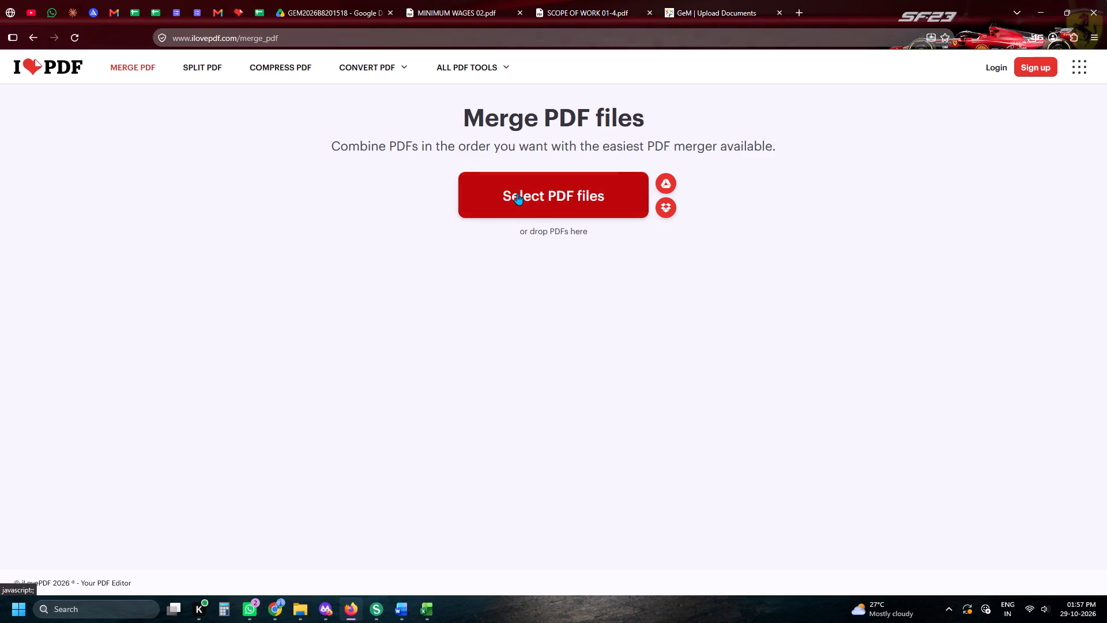
scroll(790, 200, up, 8)
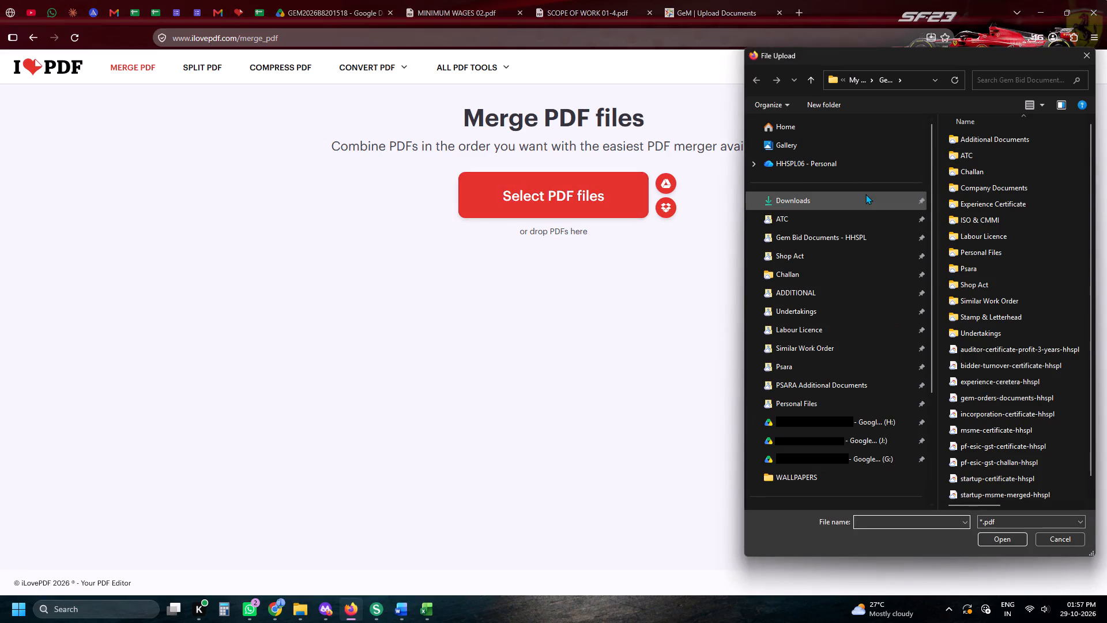
click(864, 194)
double_click(980, 150)
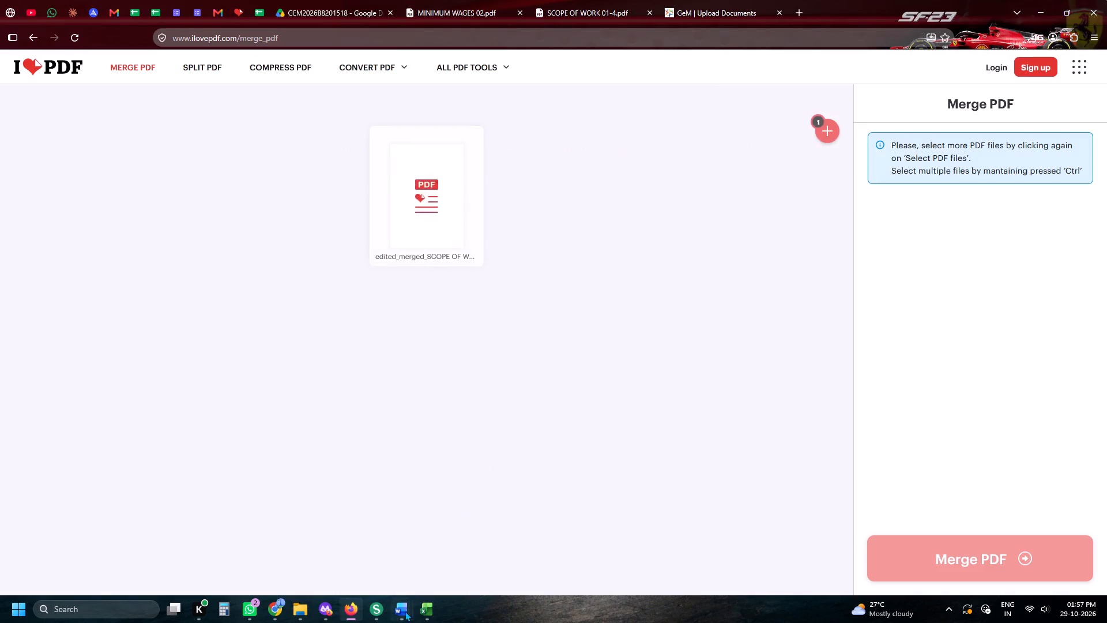
In Word's atc-62-page-index document, enable editing and delete the RETENTION OF EXISTING RESOURCES row from the additional documents table.
click(403, 618)
click(296, 553)
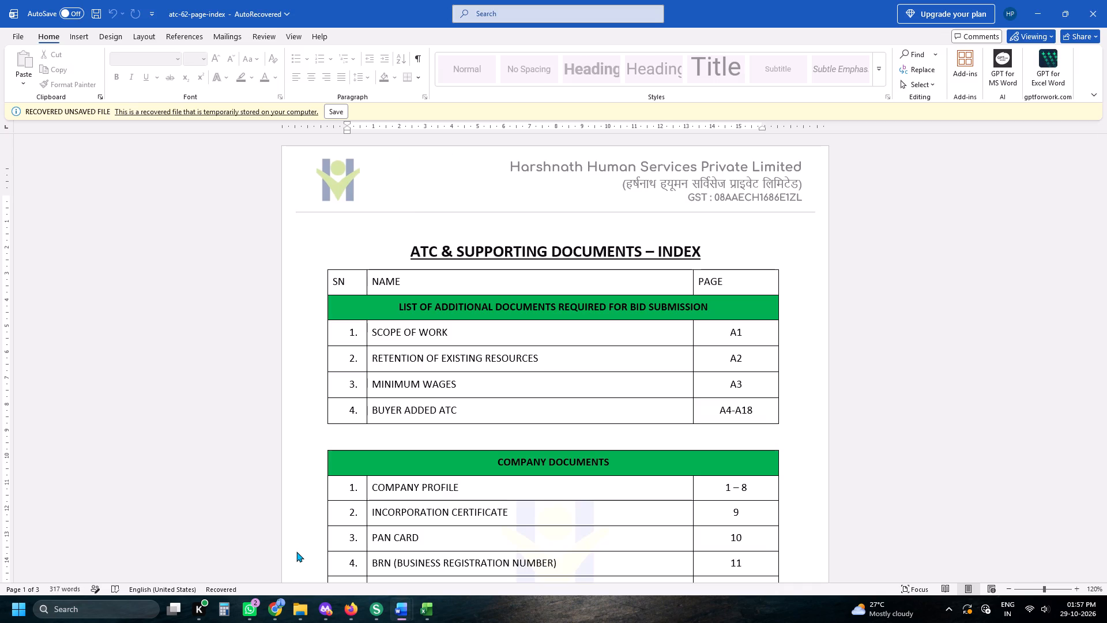
key(alt+Tab)
click(299, 0)
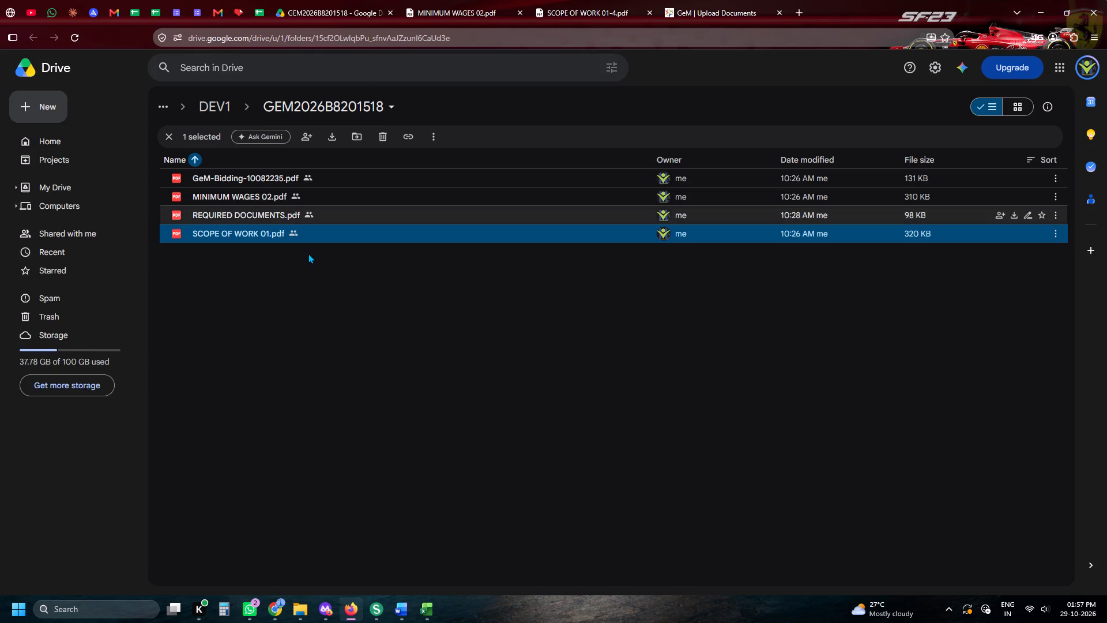
key(alt+Tab)
click(438, 346)
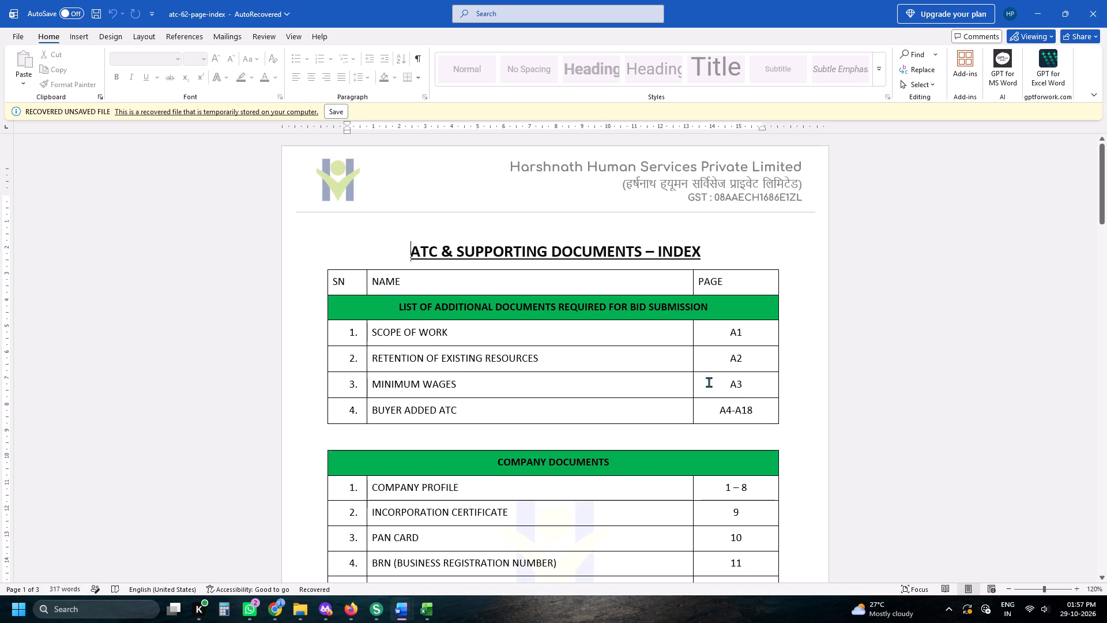
click(733, 366)
key(BackSpace)
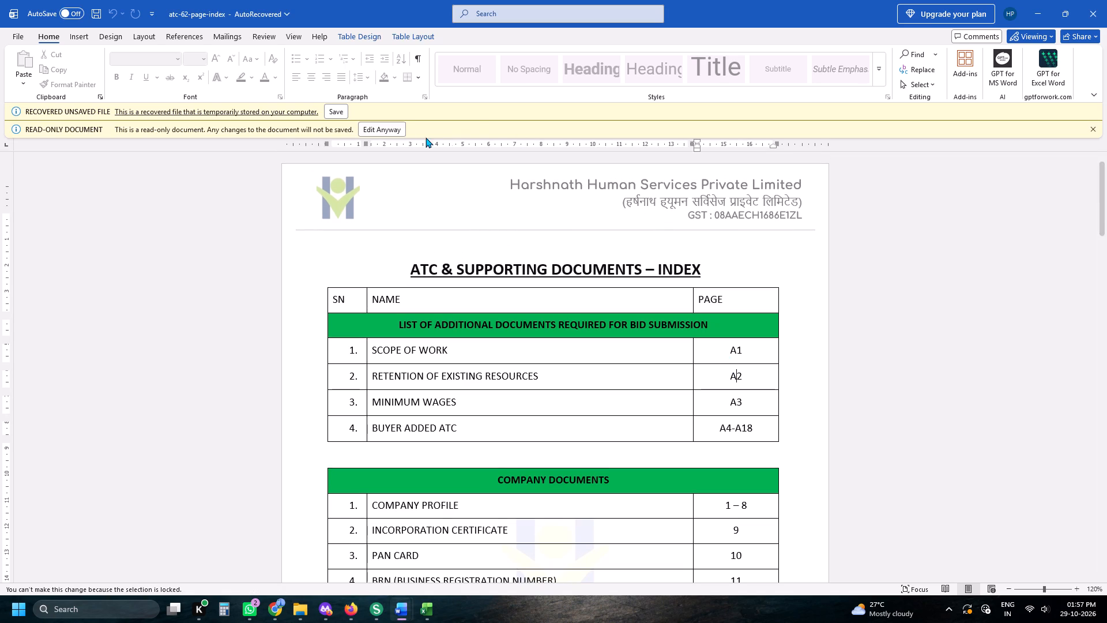
click(394, 125)
drag(750, 365, 684, 352)
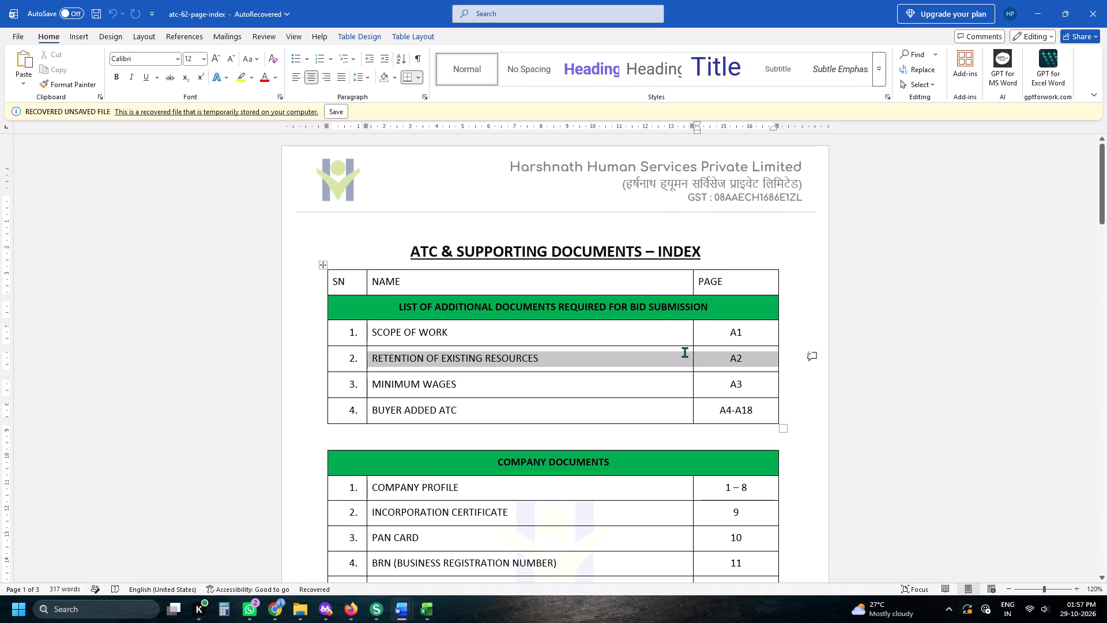
click(878, 328)
click(878, 385)
Check the scope of work and minimum wages PDFs in Firefox, and set the SCOPE OF WORK page range to A1-A4 in Word's index.
key(alt+Tab)
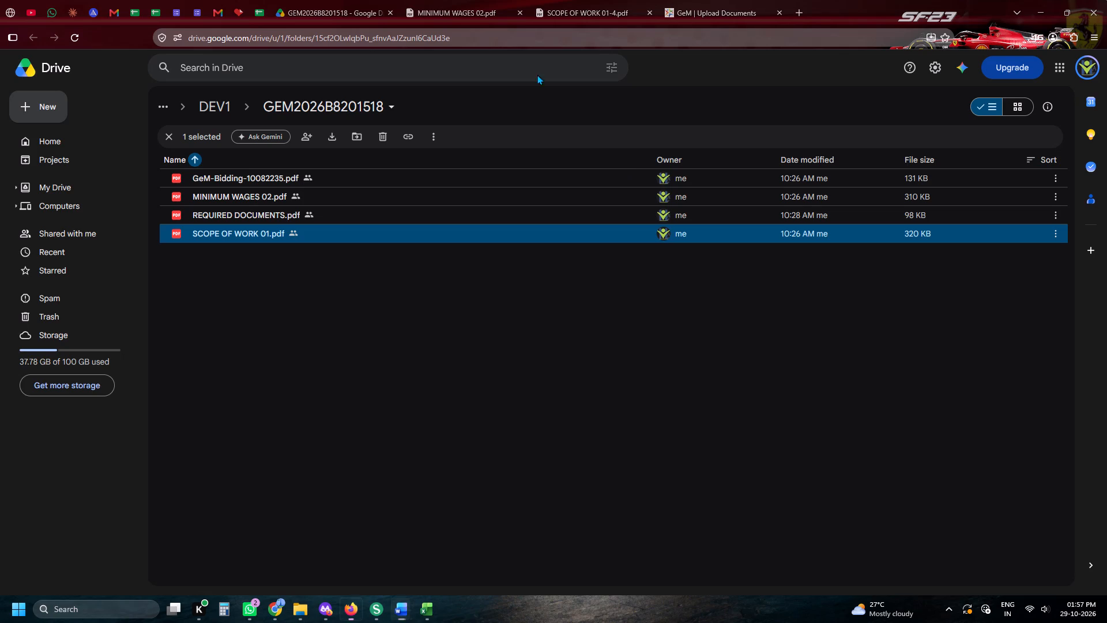
click(578, 5)
click(481, 0)
key(alt+Tab)
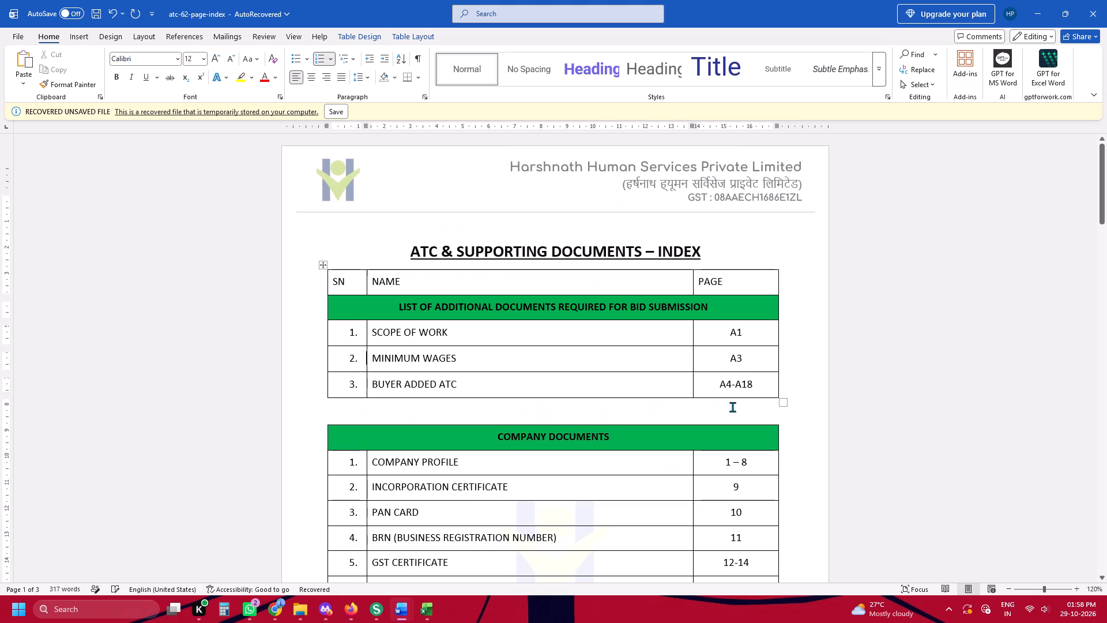
click(765, 339)
text(-A4)
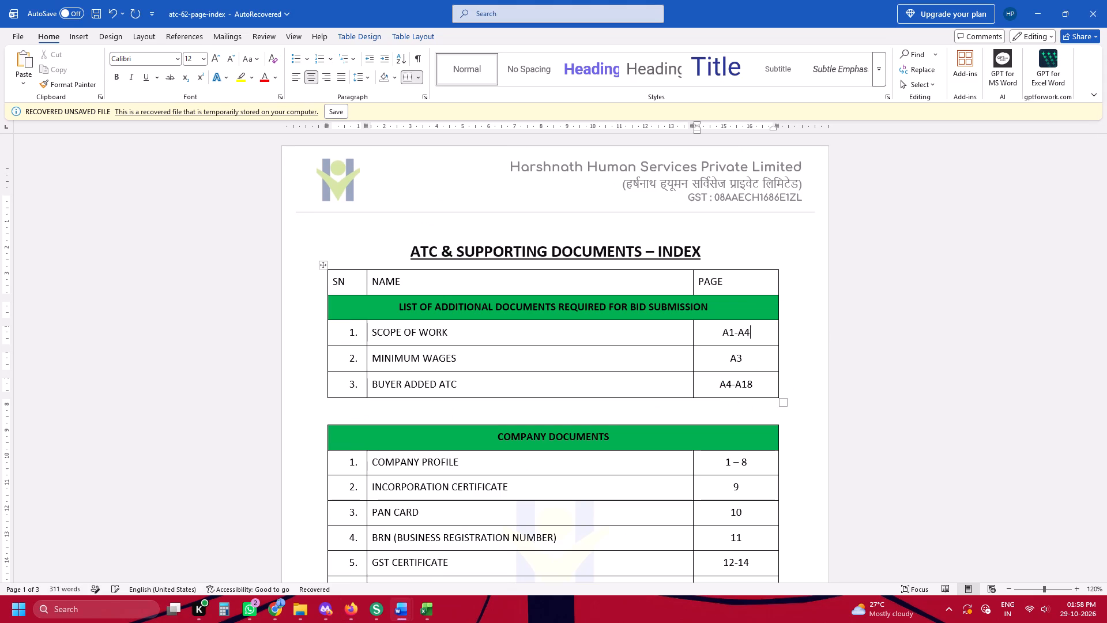
Set the MINIMUM WAGES page range to A5-A7 in the index, checking the merged PDF in Firefox for its extent.
key(Down)
key(BackSpace)
text(5-A)
key(alt+Tab)
click(236, 0)
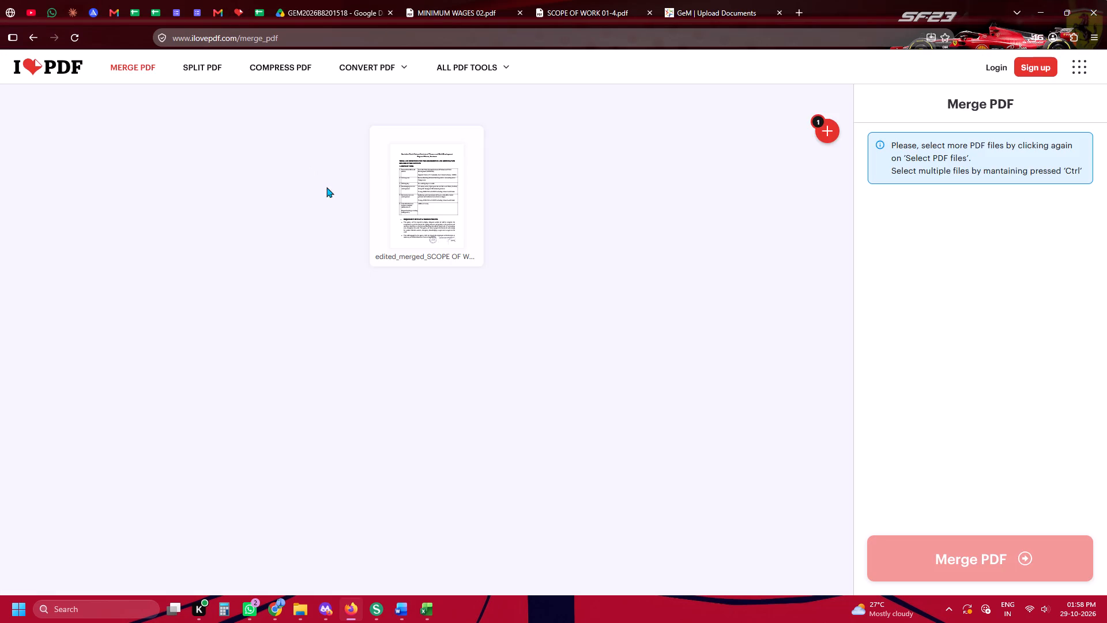
key(alt+Tab)
key(7)
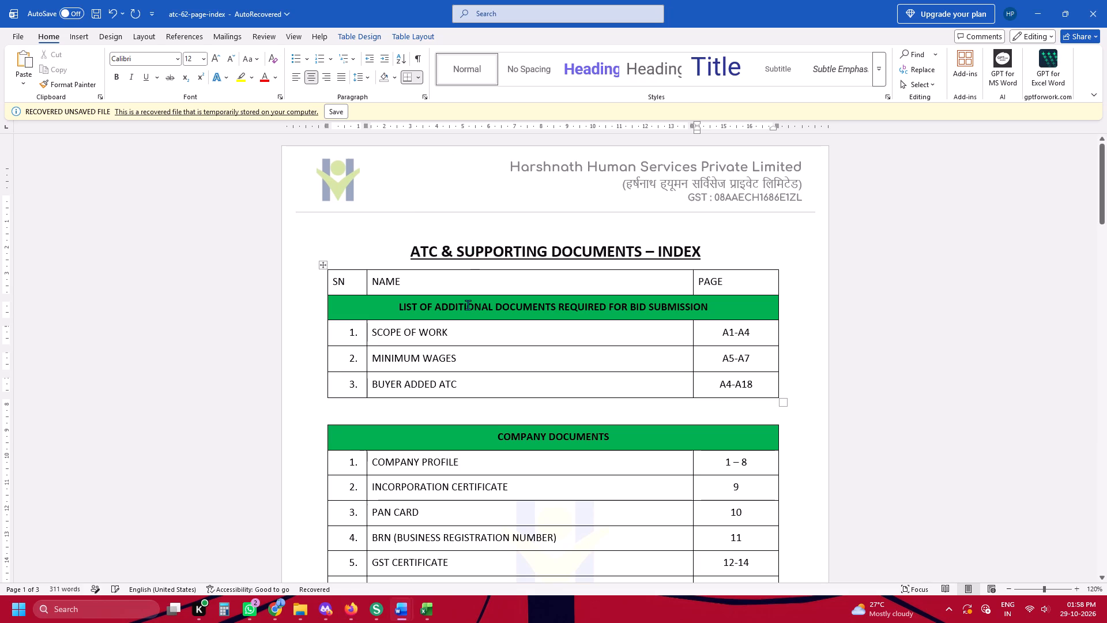
Delete the BUYER ADDED ATC row from the additional documents table.
drag(725, 390, 692, 401)
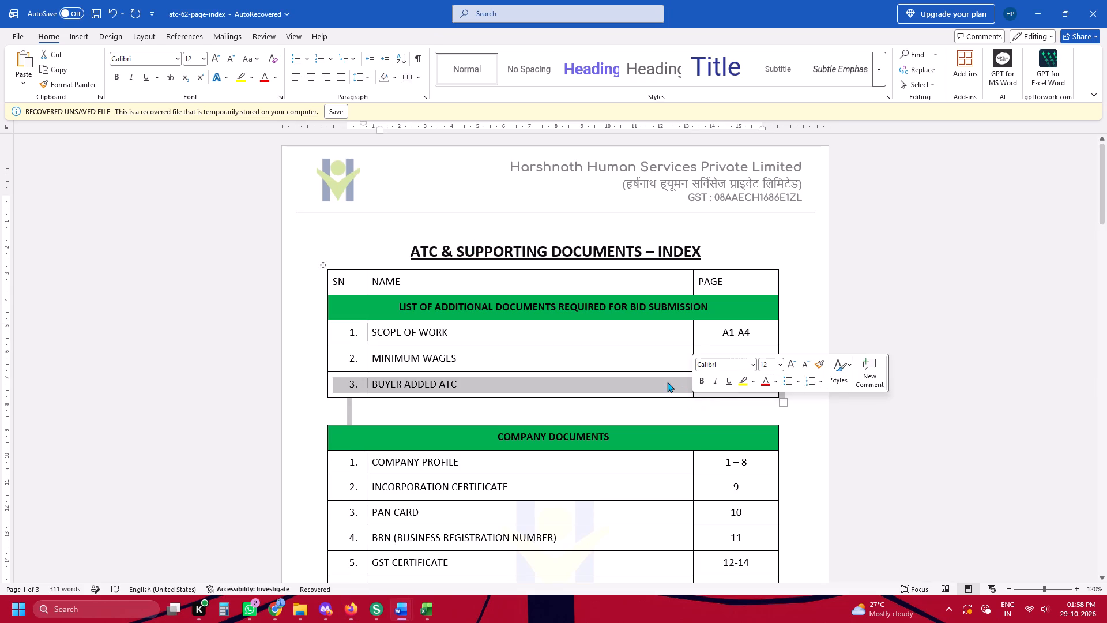
click(667, 382)
drag(762, 385, 726, 391)
click(913, 365)
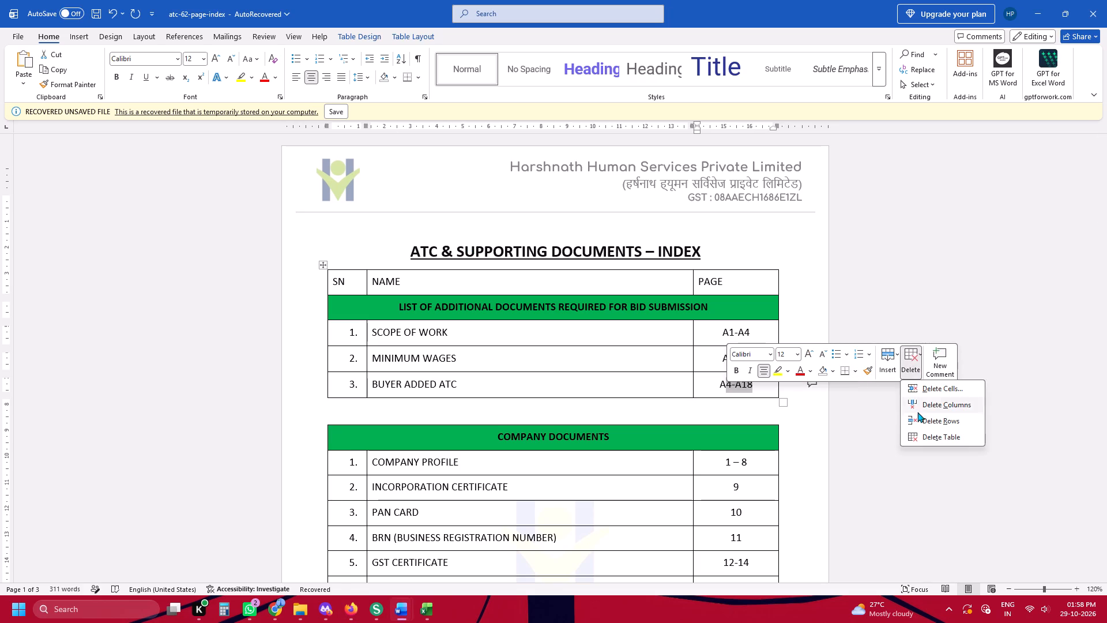
click(920, 421)
Export the index document as a PDF named PART28 in Downloads.
key(alt+f)
key(alt+e)
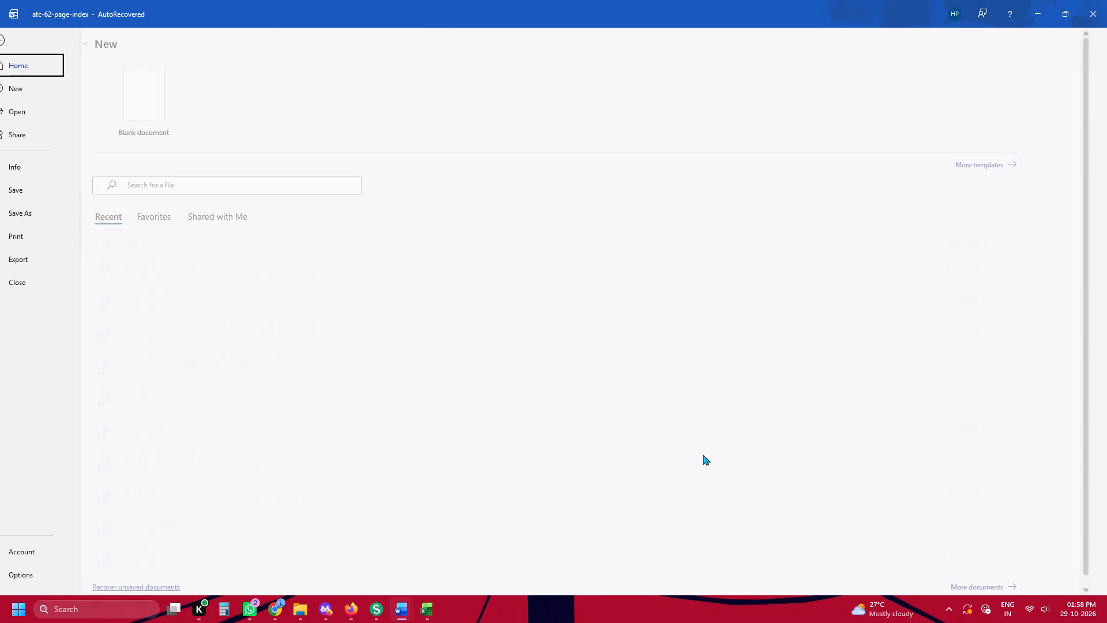
key(alt+a)
scroll(148, 382, up, 13)
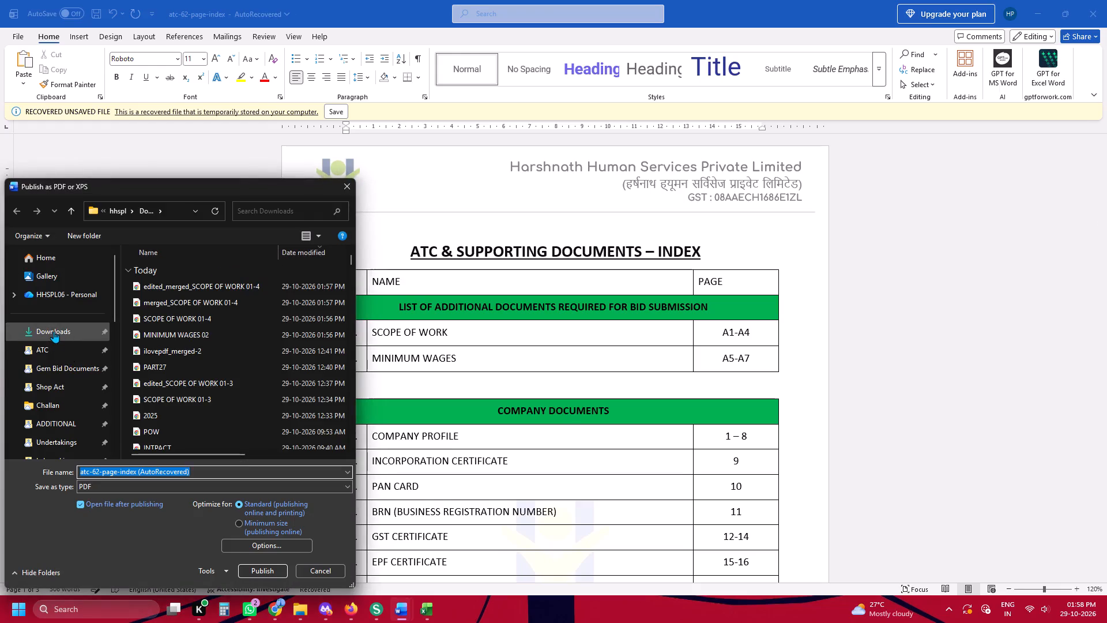
click(54, 331)
click(175, 370)
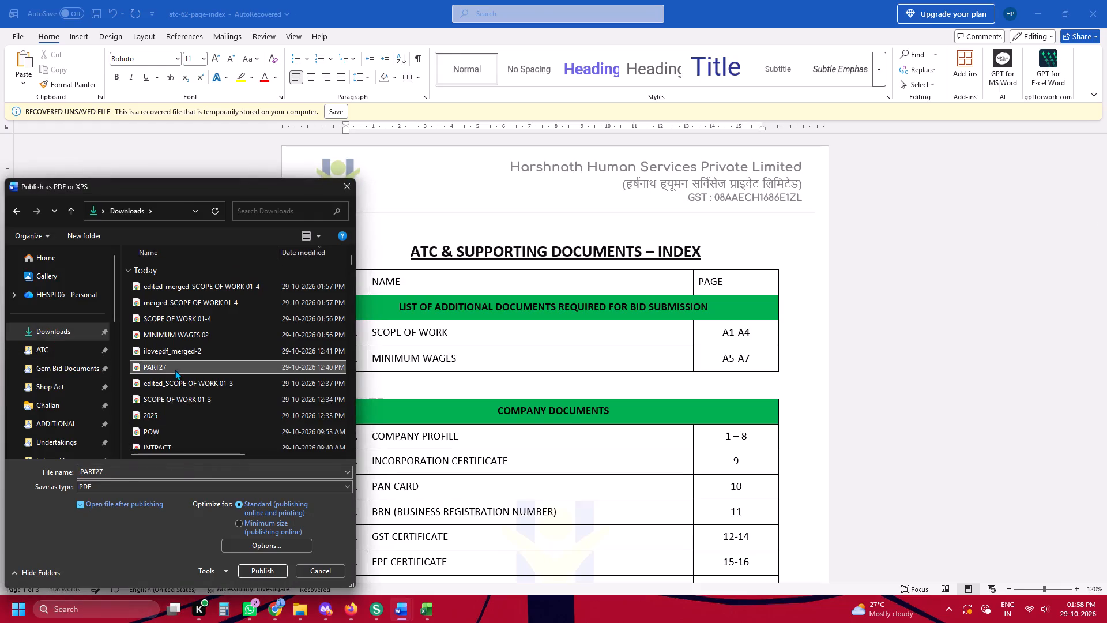
click(127, 479)
triple_click(129, 475)
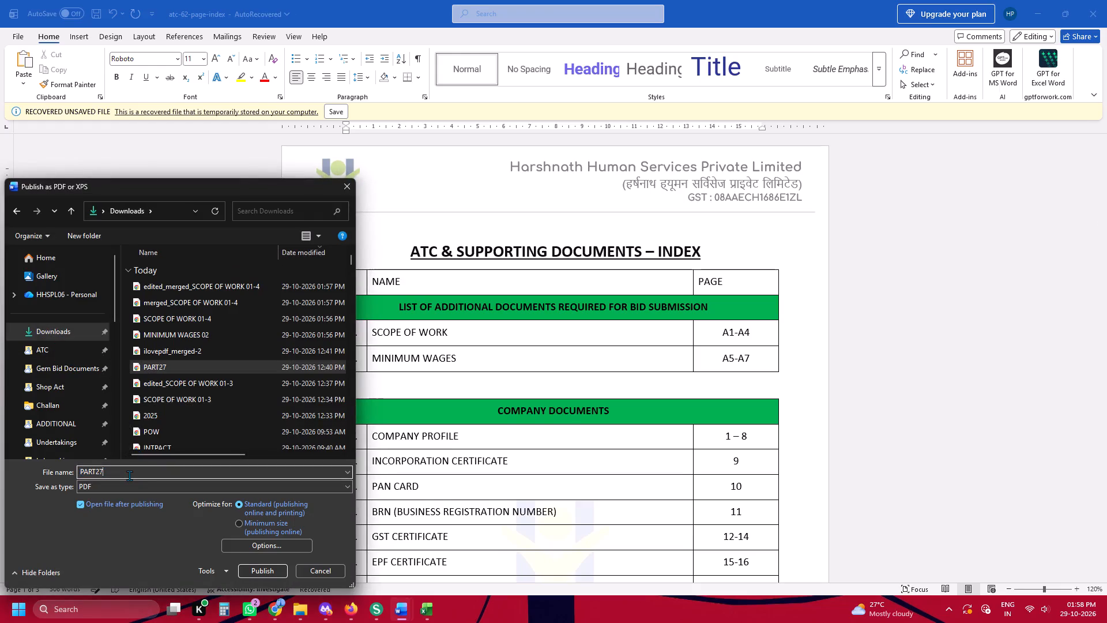
key(BackSpace)
key(8)
key(Return)
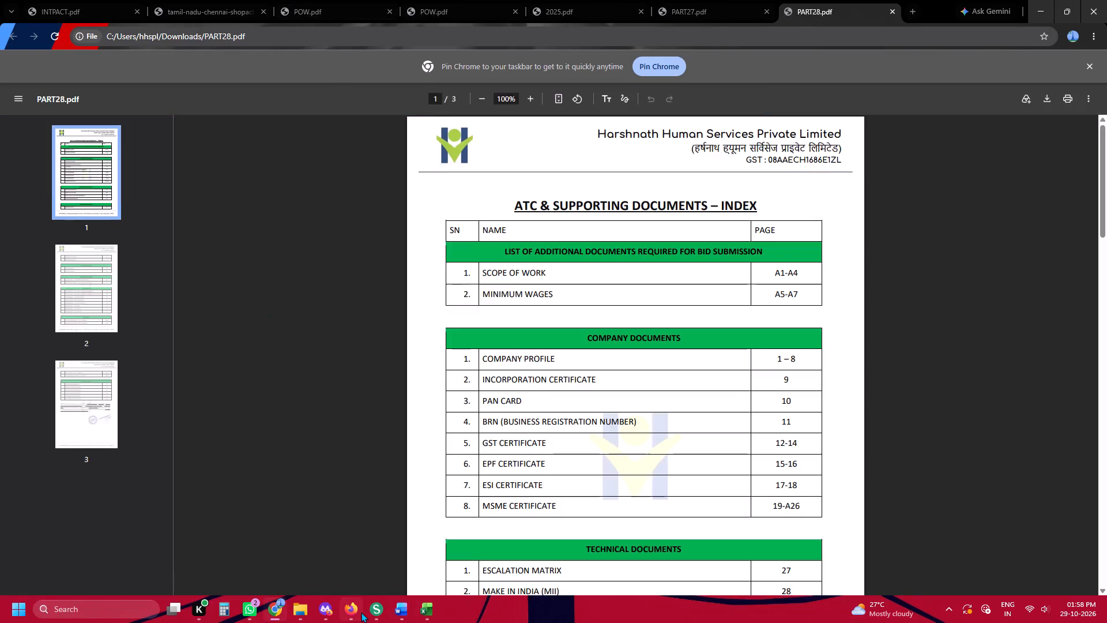
In Firefox's iLovePDF merge, add PART28 from Downloads and place it before edited_merged_SCOPE OF WORK 01-4.
click(361, 612)
click(834, 140)
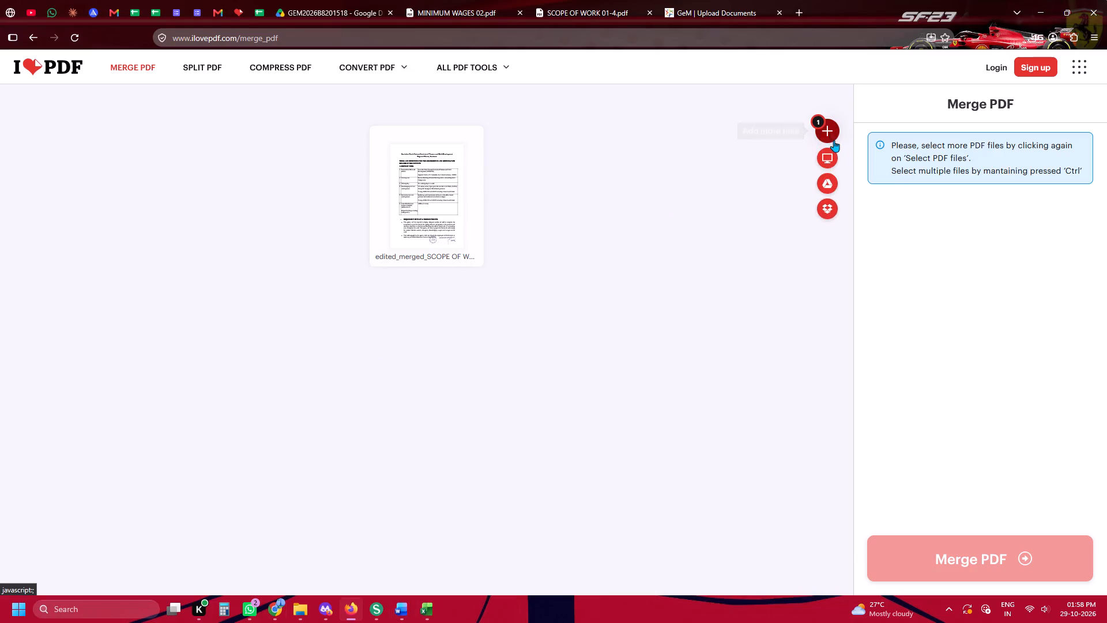
scroll(791, 214, up, 7)
click(794, 198)
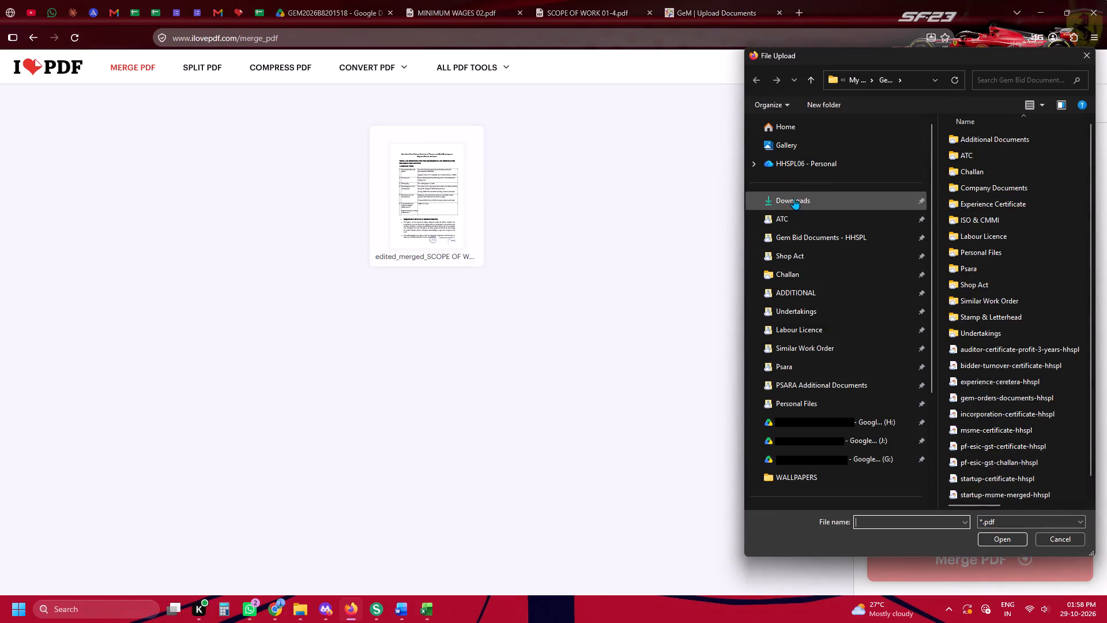
double_click(971, 157)
drag(494, 204, 366, 201)
Add atc-62-hhspl from the ATC folder as the last file in the merge.
click(822, 130)
scroll(813, 268, up, 4)
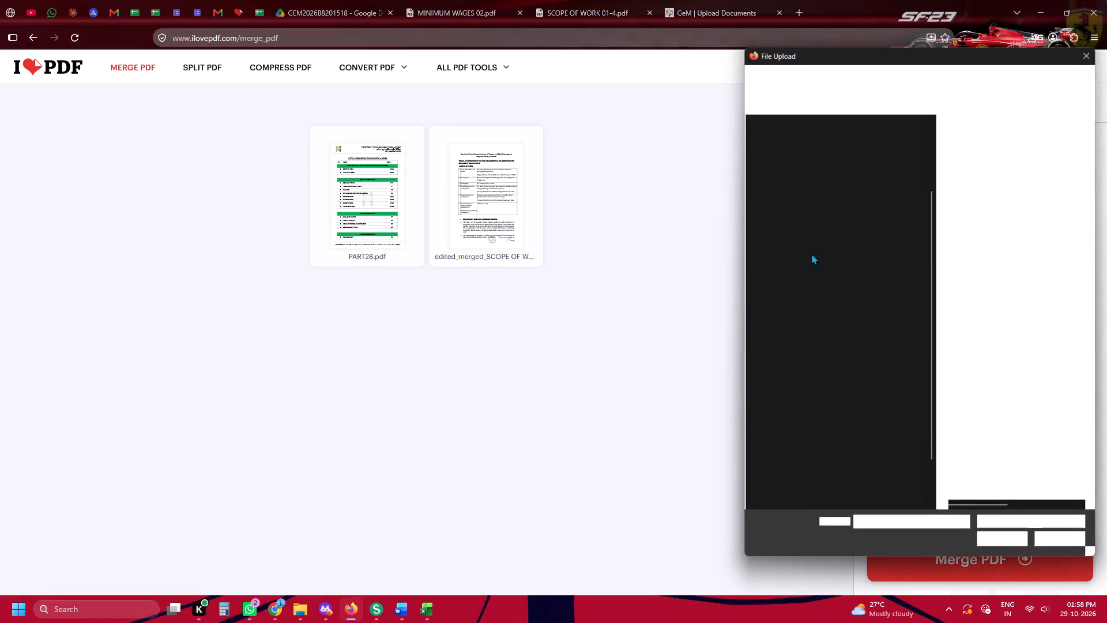
scroll(811, 254, up, 1)
click(792, 217)
double_click(983, 173)
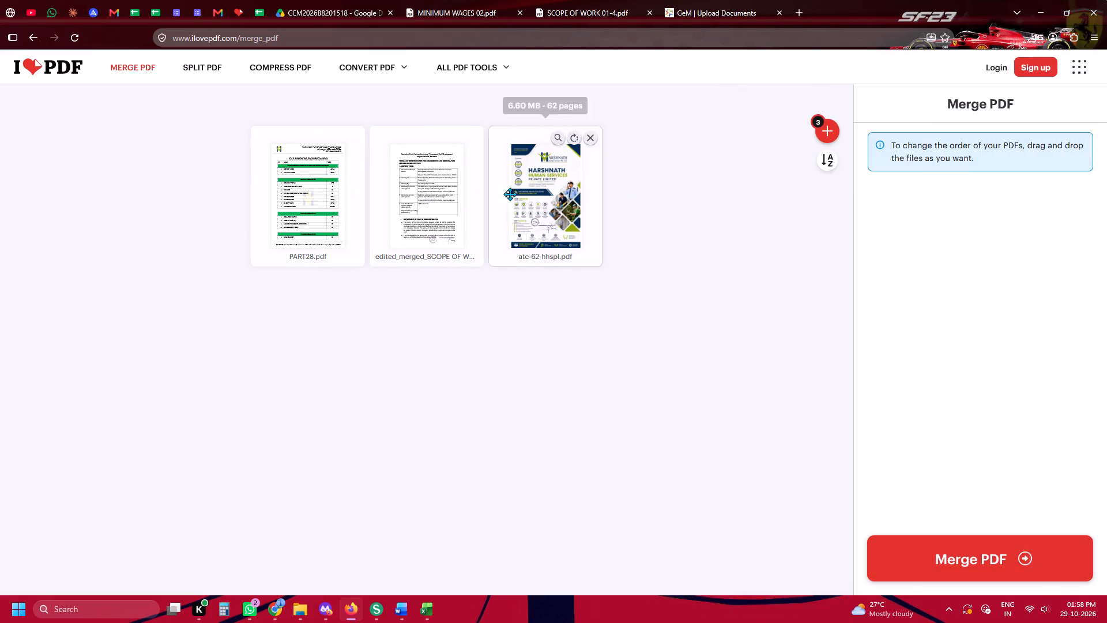
Merge the three PDFs into a single file.
click(921, 601)
click(915, 550)
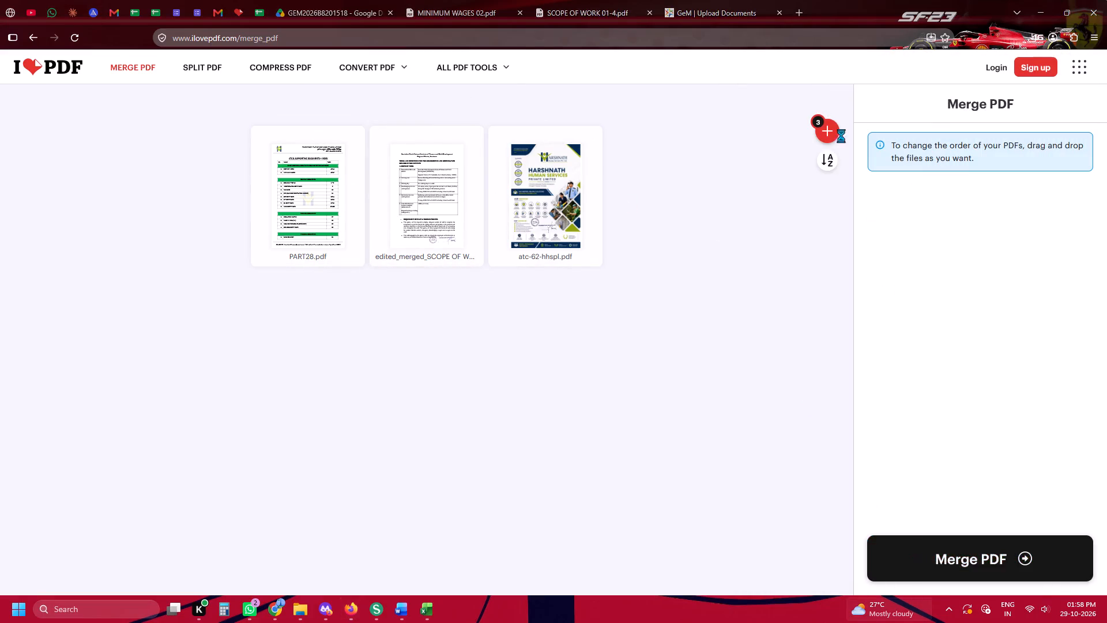
click(239, 383)
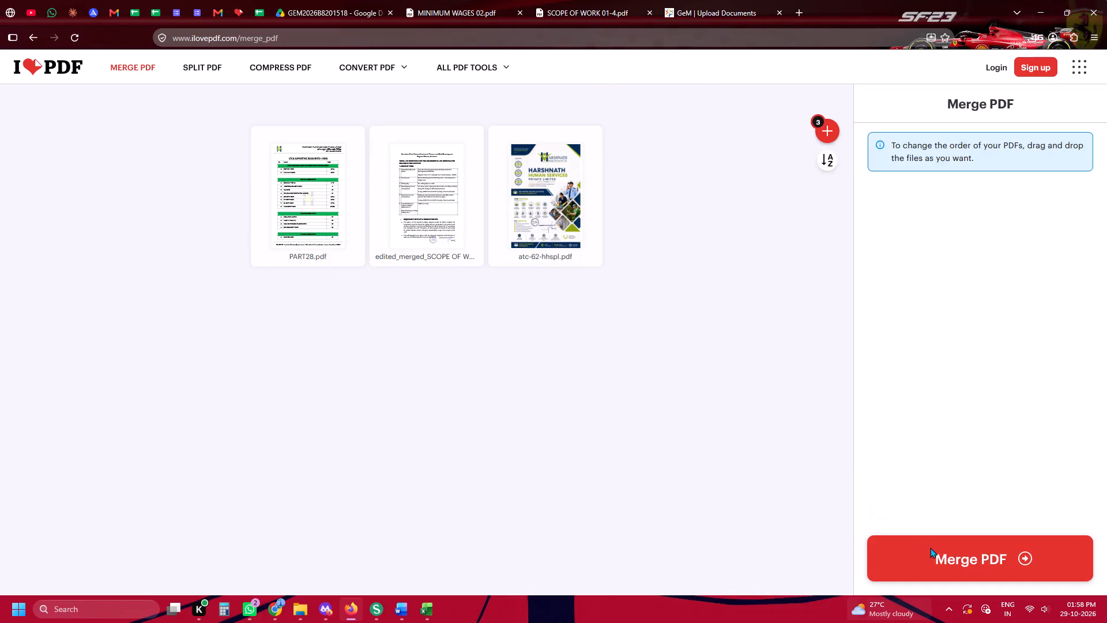
click(930, 547)
On the GeM Upload Documents page, upload experience-ceretera-hhspl from Gem Bid Documents - HHSPL for Experience Criteria.
click(728, 0)
click(639, 279)
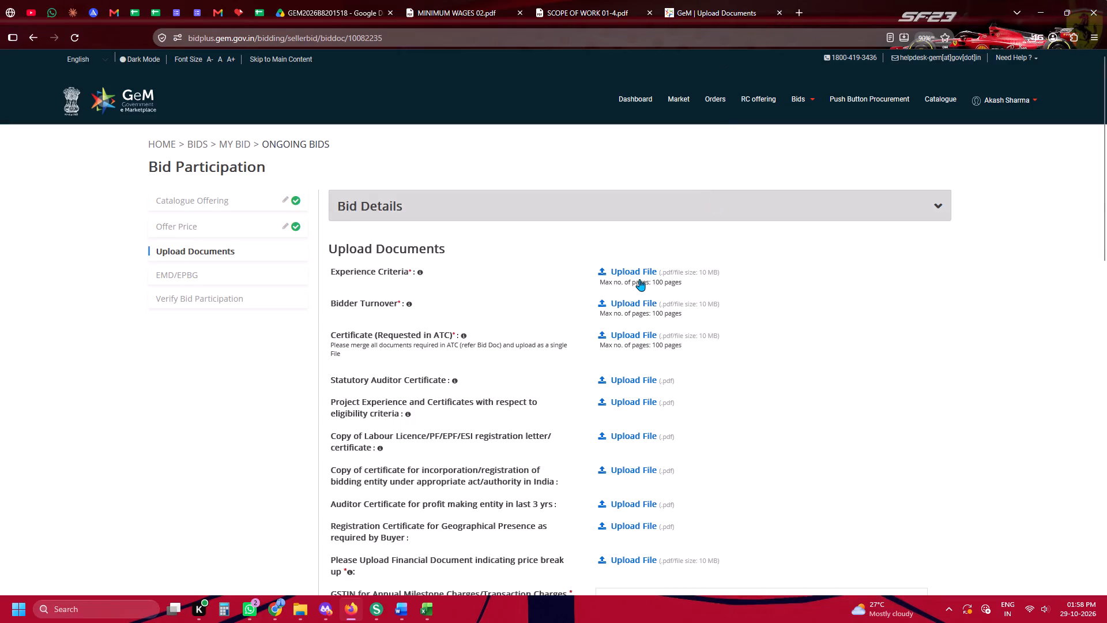
scroll(824, 292, up, 3)
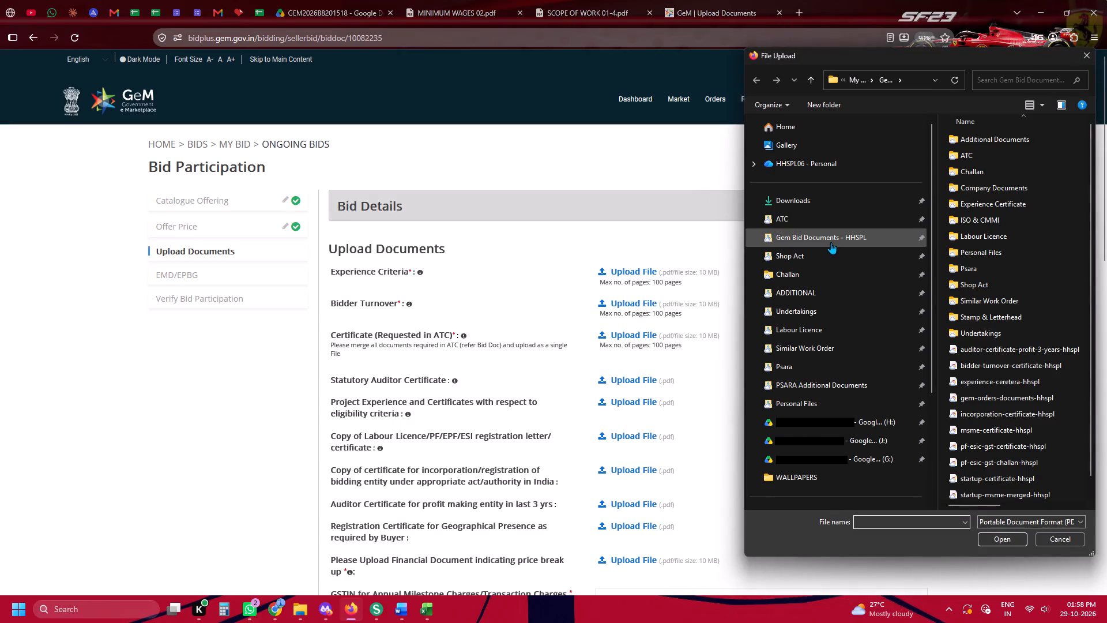
click(831, 242)
double_click(972, 379)
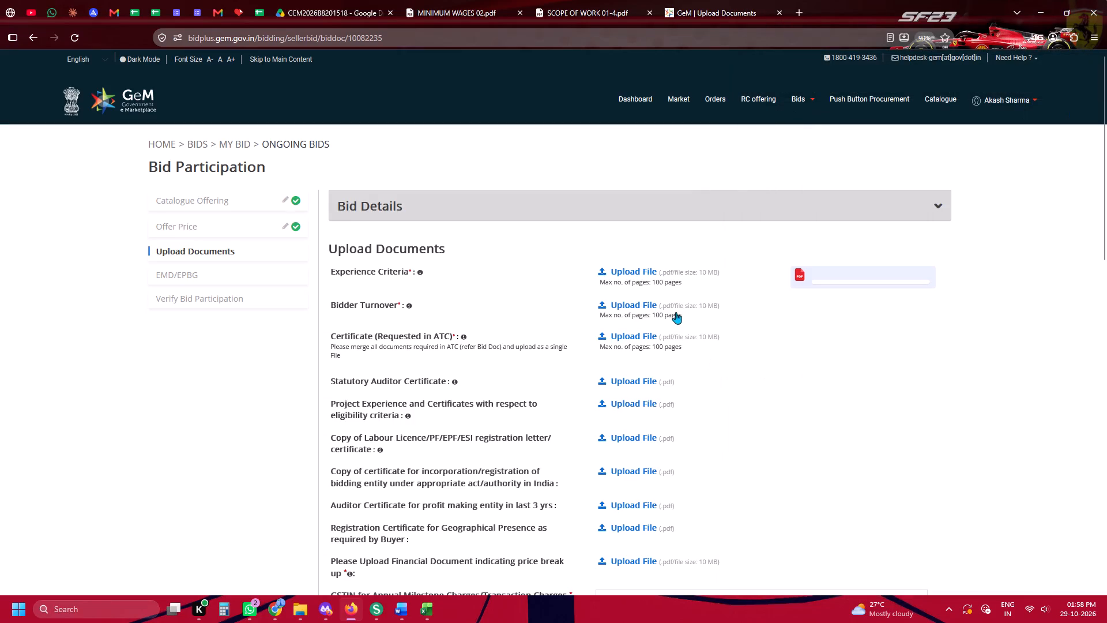
Upload bidder-turnover-certificate-hhspl for Bidder Turnover.
click(676, 312)
scroll(838, 351, down, 4)
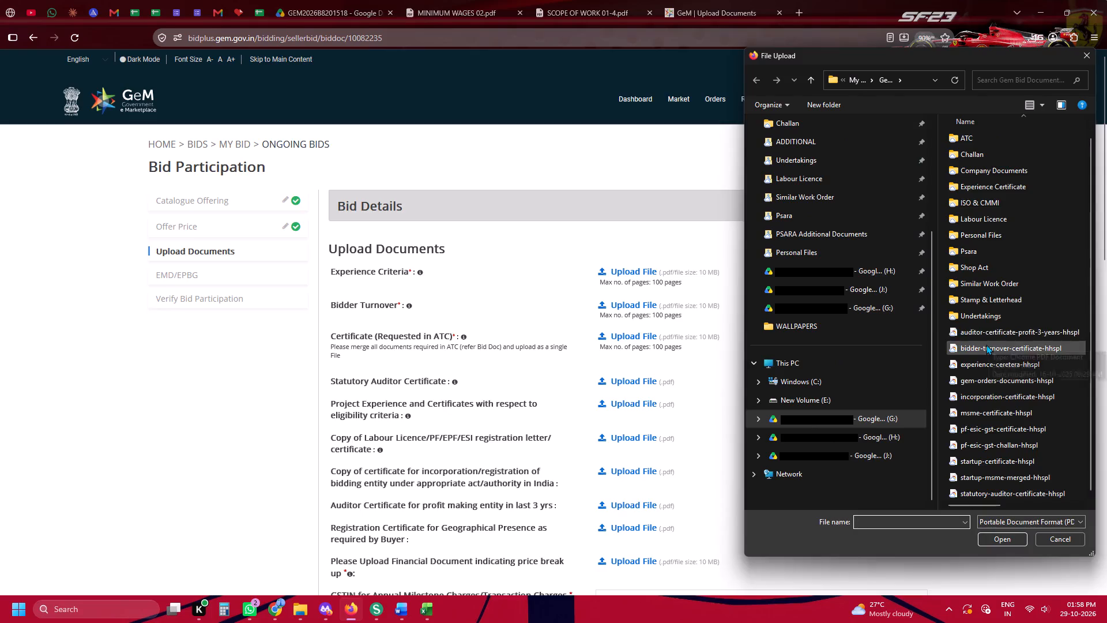
double_click(985, 346)
Upload statutory-auditor-certificate-hhspl from Gem Bid Documents - HHSPL for Statutory Auditor Certificate.
scroll(847, 230, down, 1)
click(634, 288)
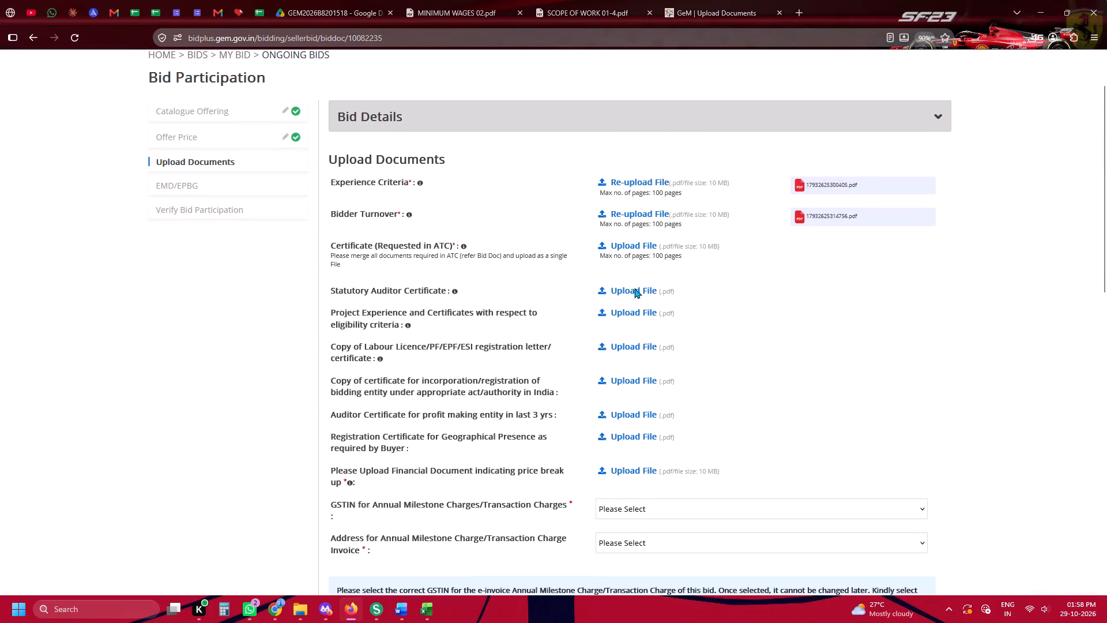
scroll(802, 279, up, 4)
click(824, 216)
click(827, 227)
click(832, 234)
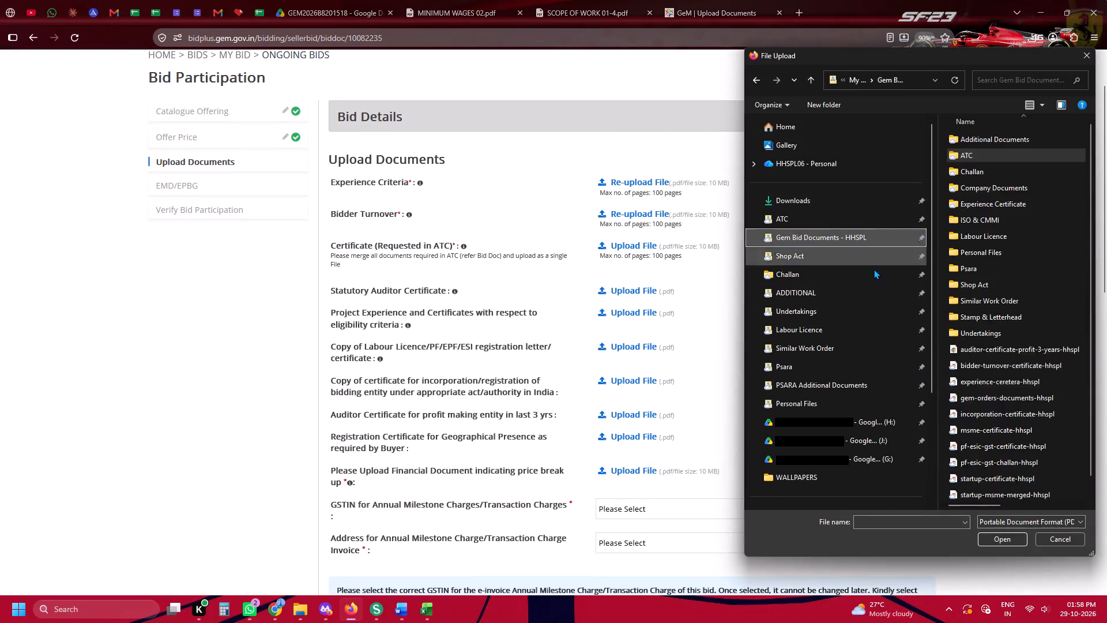
scroll(950, 331, down, 5)
click(997, 501)
double_click(997, 492)
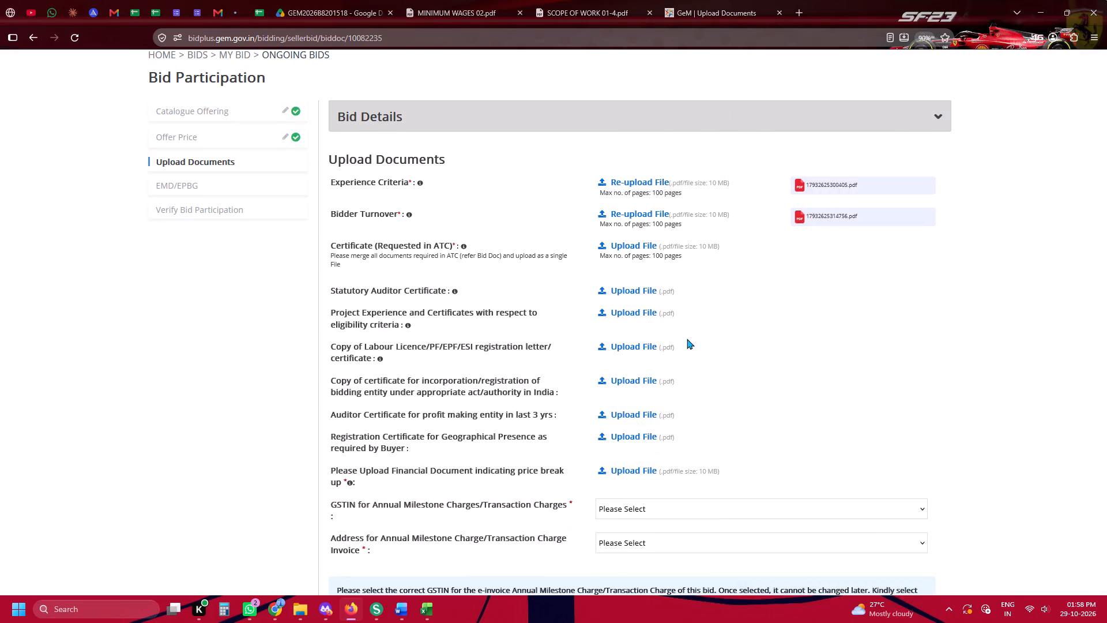
Upload gem-orders-documents-hhspl for Project Experience and Certificates with respect to eligibility criteria.
click(660, 319)
scroll(930, 336, down, 6)
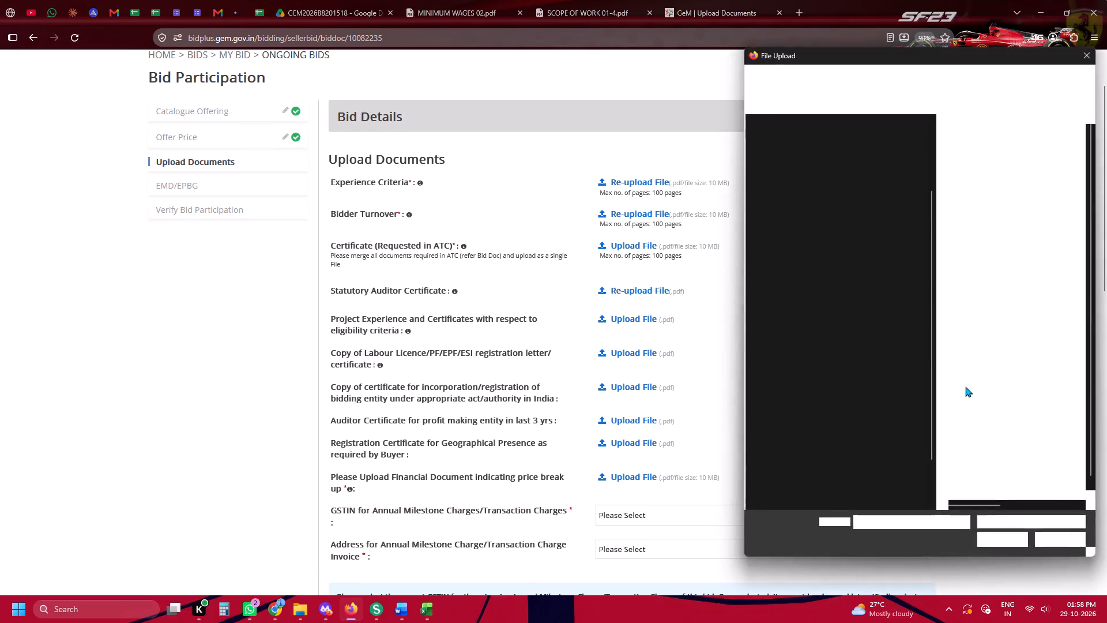
triple_click(969, 403)
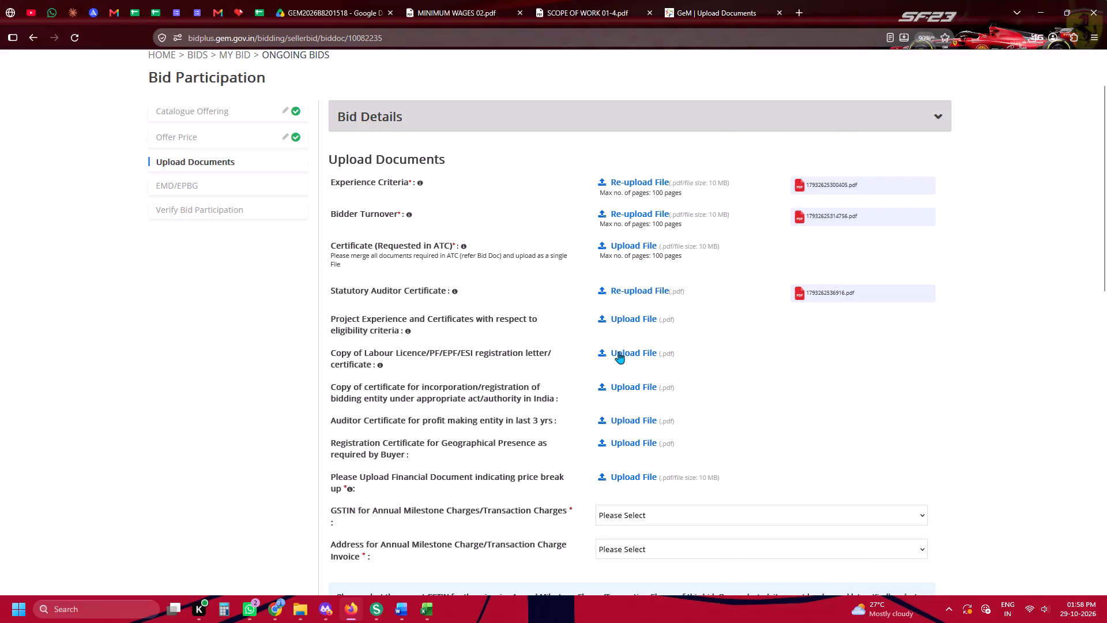
Upload pf-esic-gst-certificate-hhspl for the Copy of Labour Licence/PF/EPF/ESI registration letter/certificate.
click(619, 350)
scroll(910, 382, down, 16)
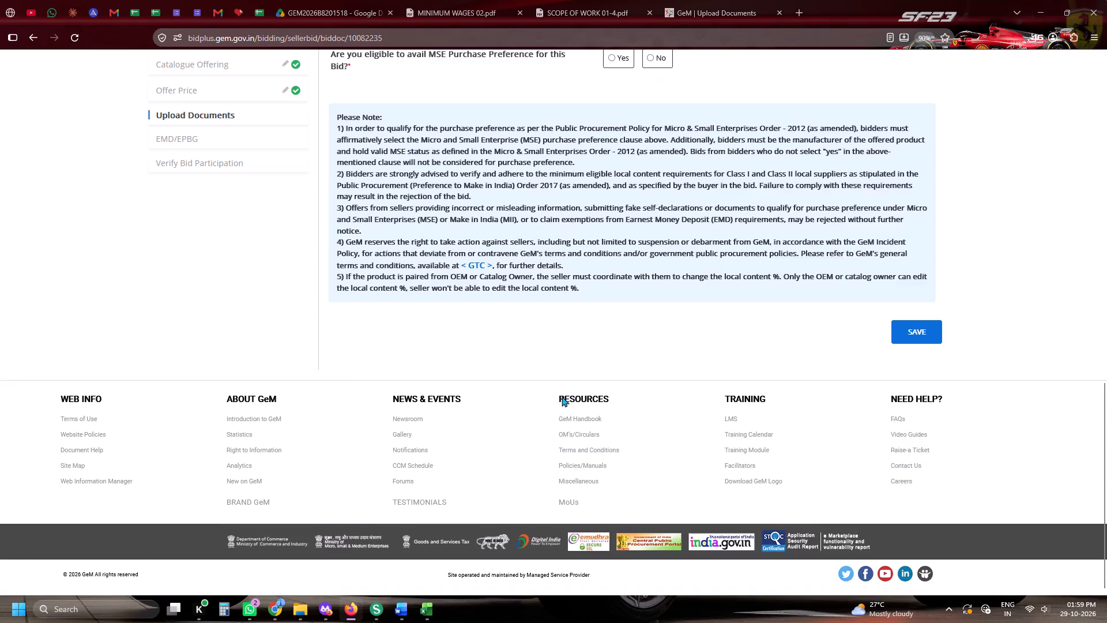
scroll(812, 381, up, 3)
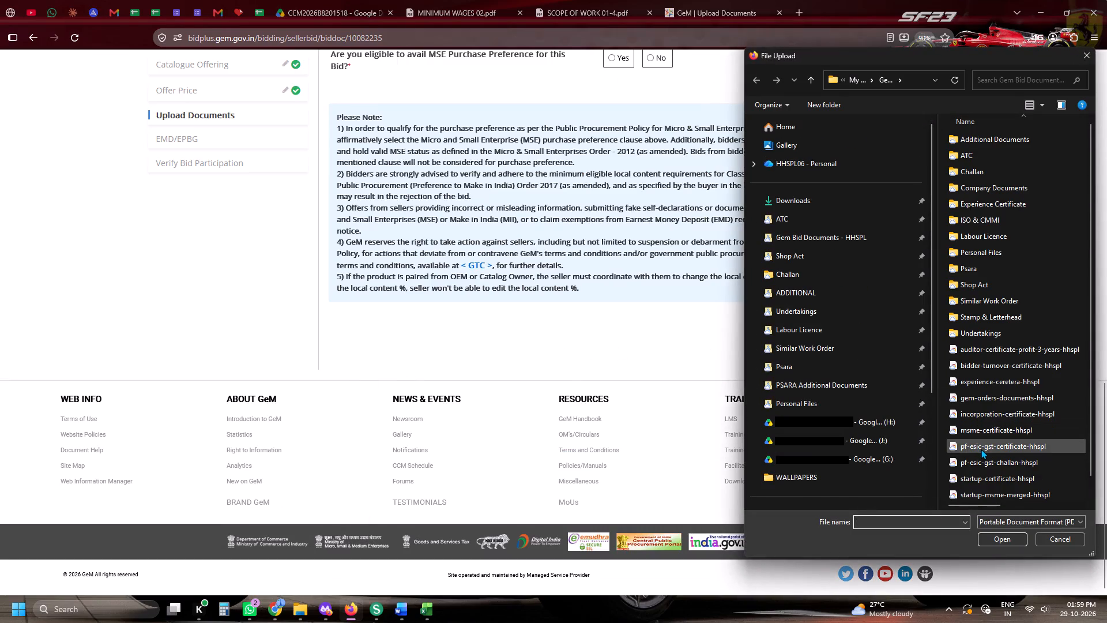
double_click(981, 449)
Upload the merged ATC file atc-62-hhspl_merged-4 from Downloads for Certificate (Requested in ATC).
scroll(958, 435, up, 4)
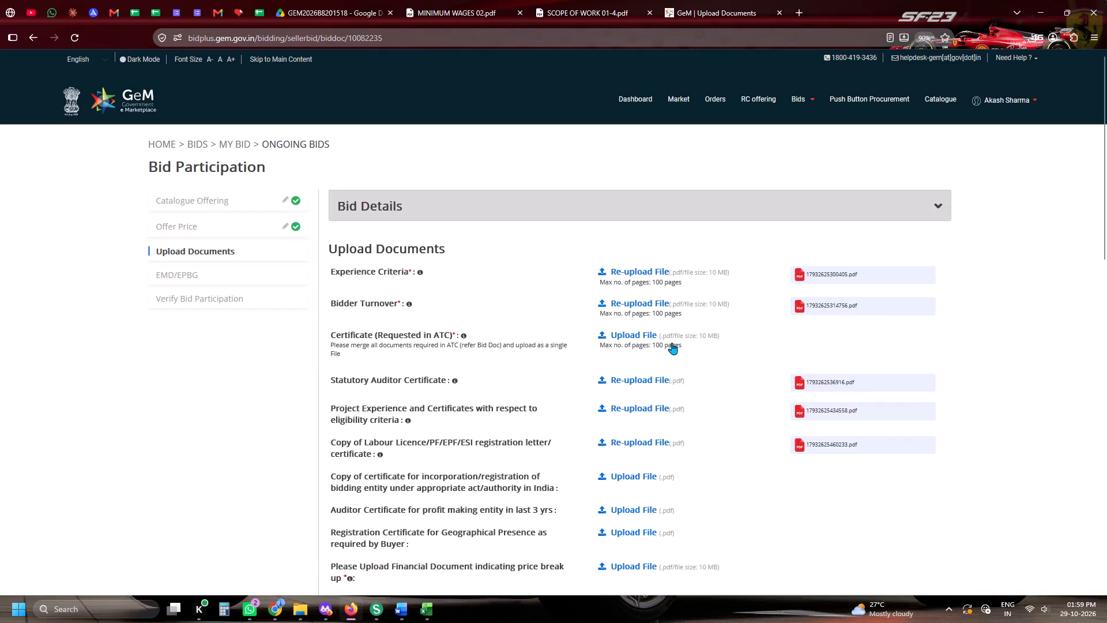
key(l)
click(644, 331)
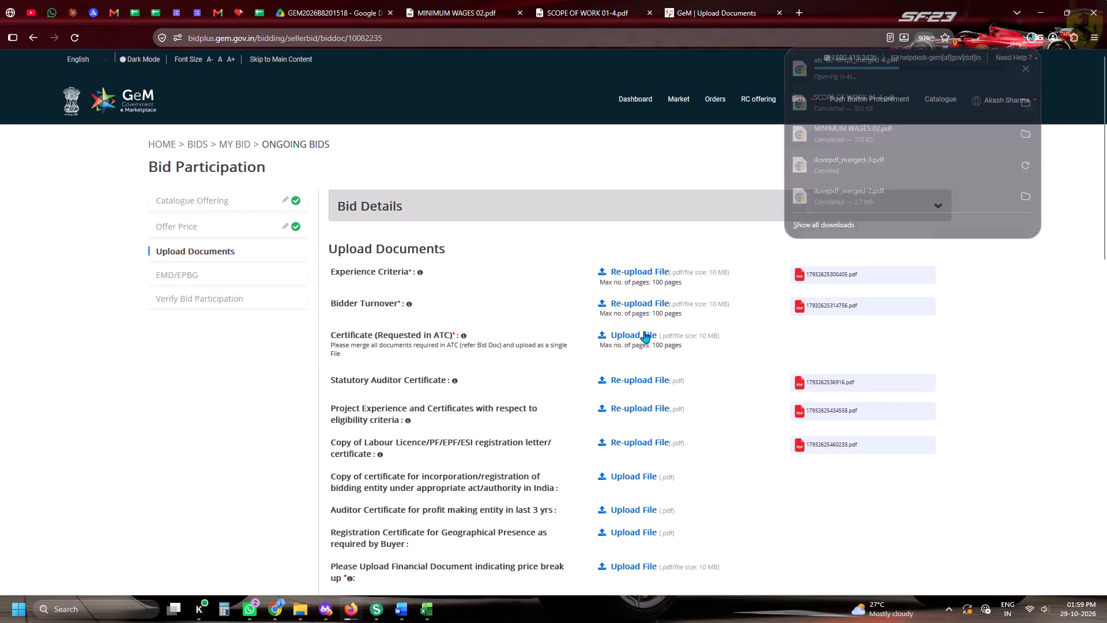
key(space)
scroll(828, 275, up, 5)
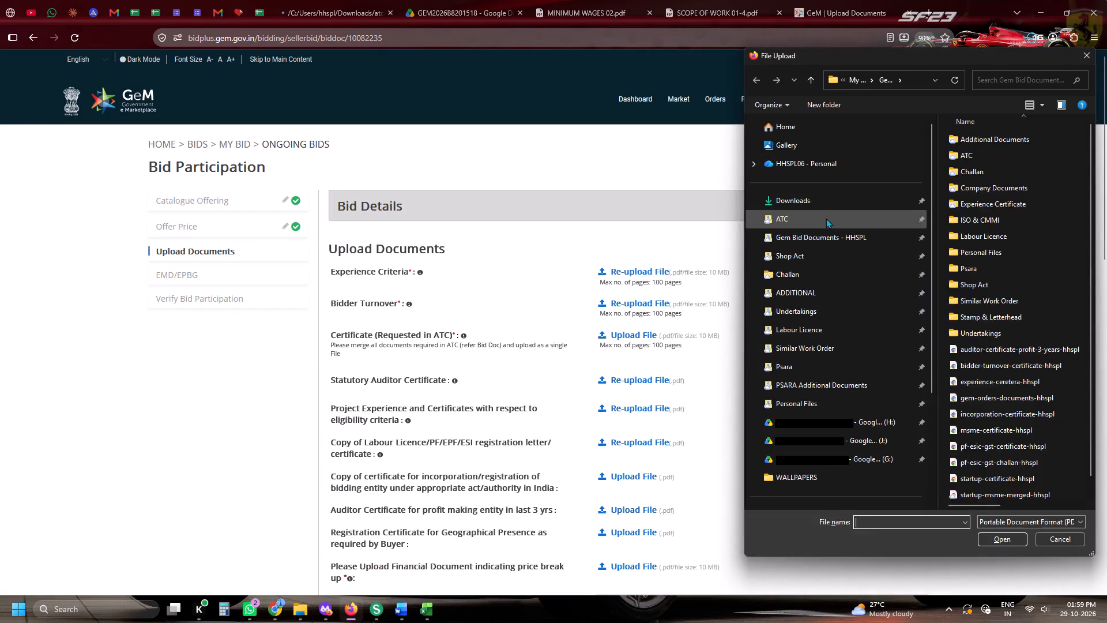
click(820, 208)
double_click(974, 155)
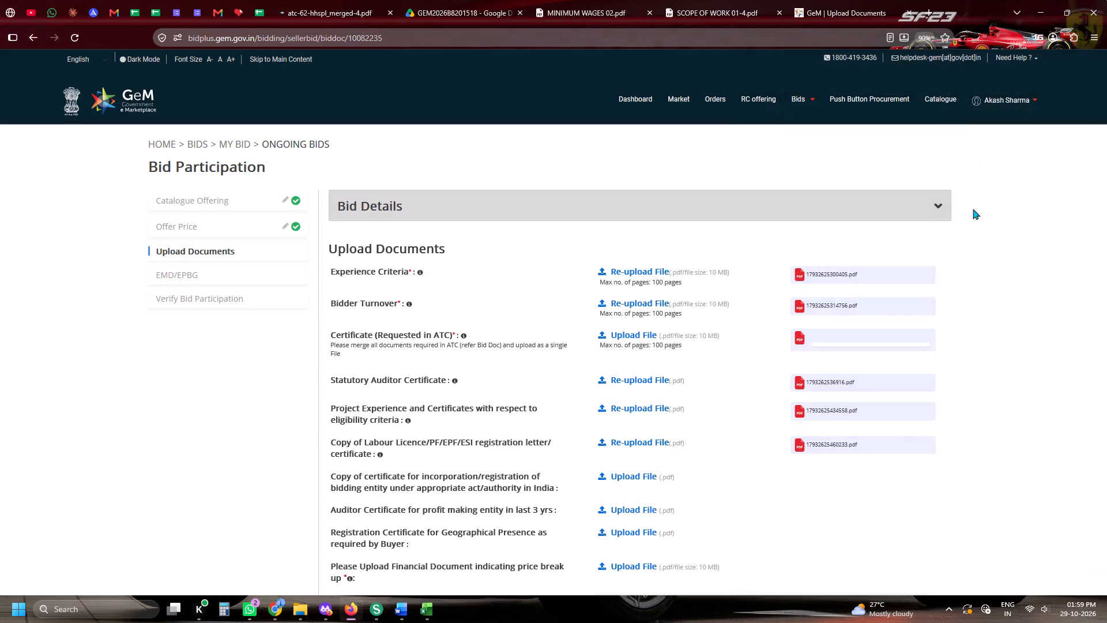
scroll(854, 335, down, 1)
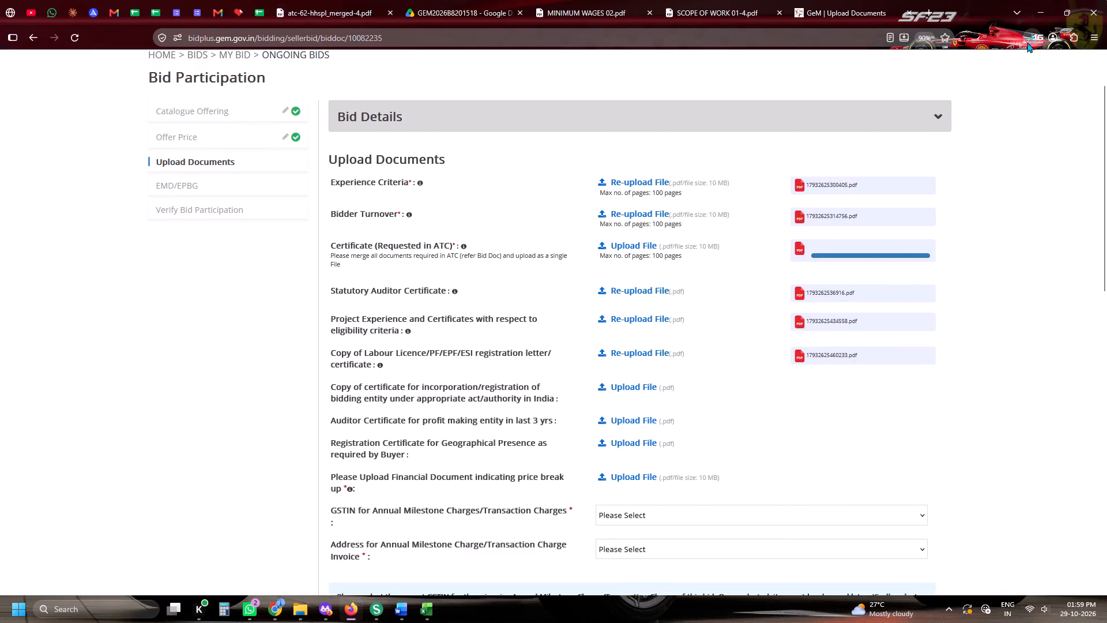
Upload incorporation-certificate-hhspl from Gem Bid Documents - HHSPL for the Copy of certificate for incorporation/registration of bidding entity.
click(1027, 42)
click(1048, 337)
scroll(826, 347, down, 2)
click(612, 242)
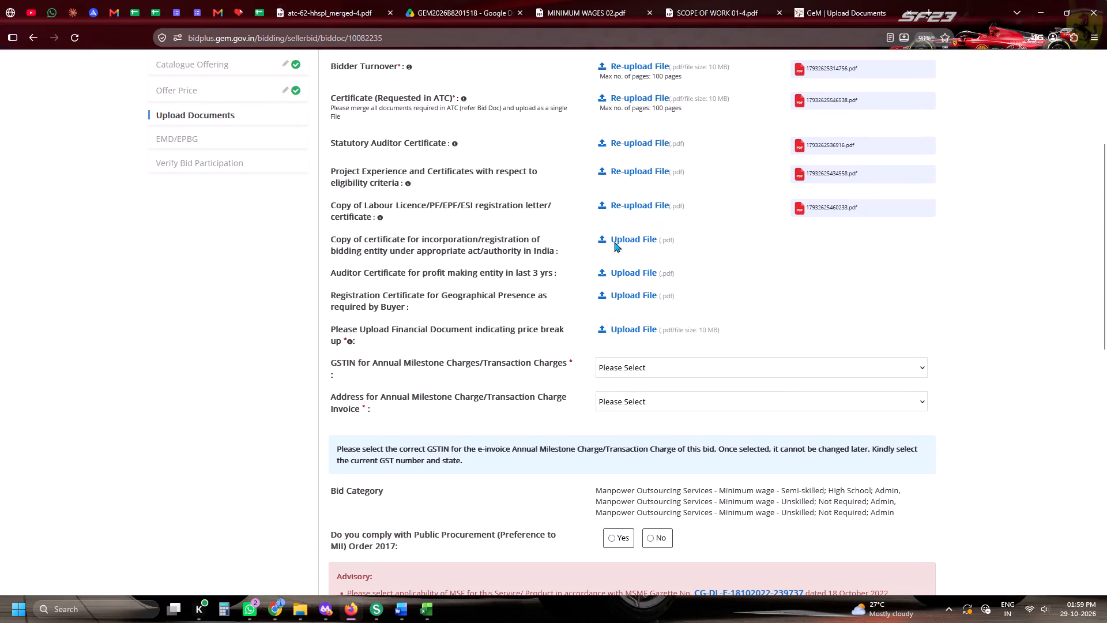
scroll(792, 321, up, 6)
click(851, 243)
scroll(1044, 388, down, 5)
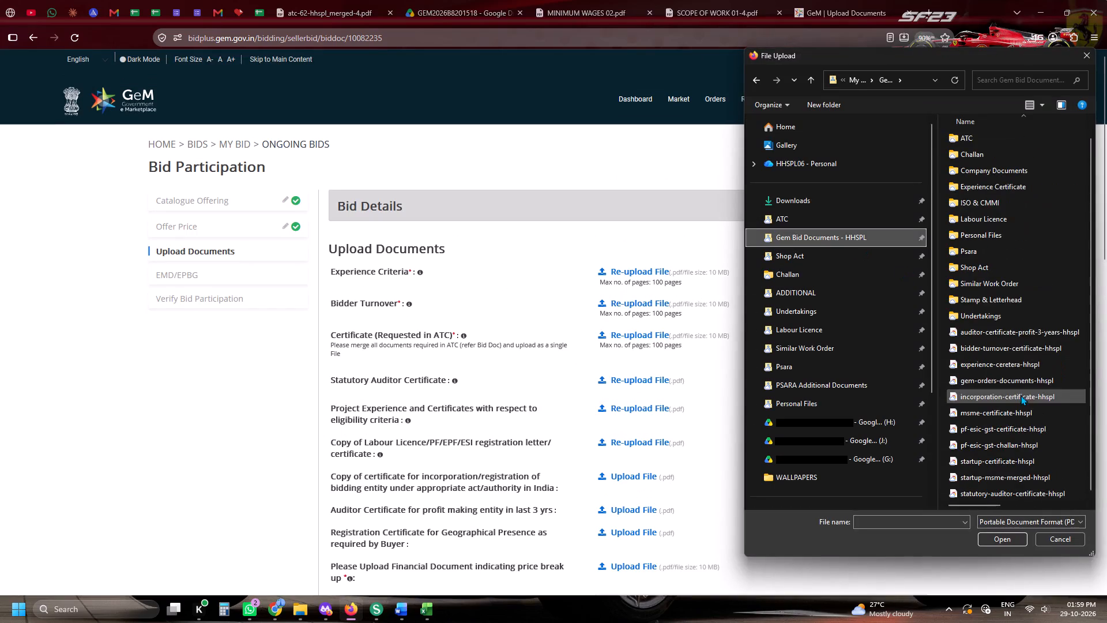
double_click(969, 397)
Upload auditor-certificate-profit-3-years-hhspl for the Auditor Certificate for profit making entity in last 3 yrs.
scroll(694, 326, down, 3)
click(644, 265)
click(644, 272)
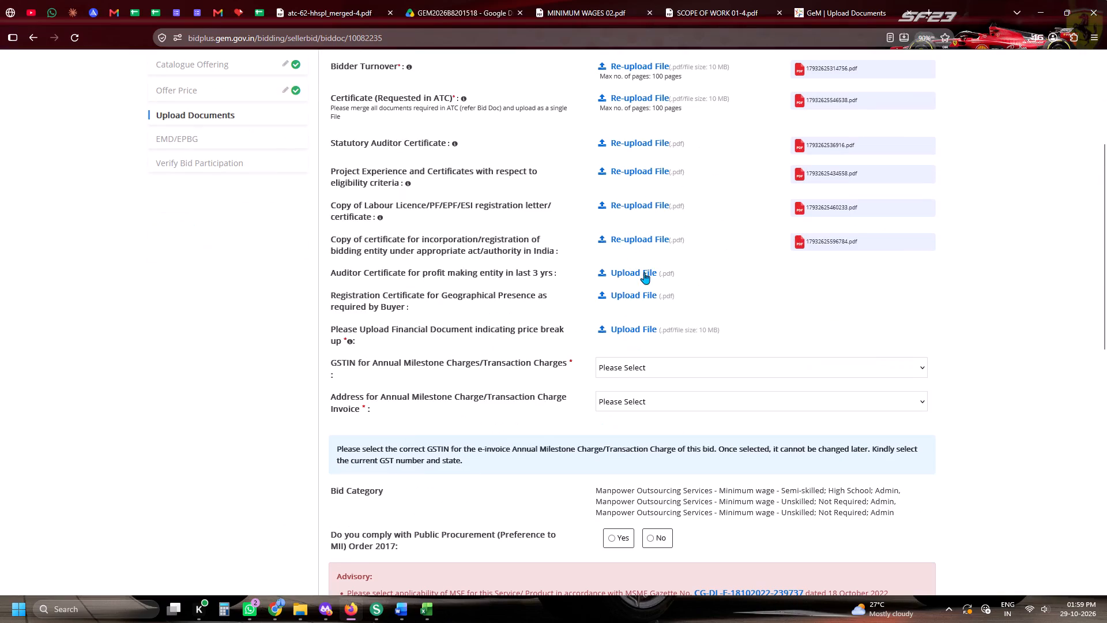
scroll(1070, 356, down, 3)
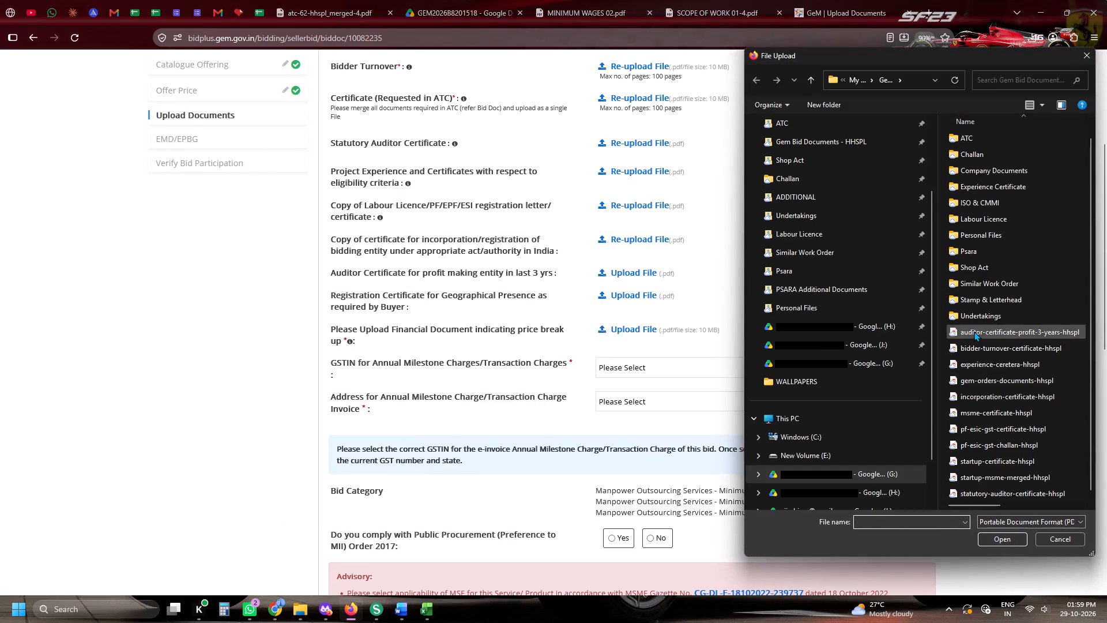
double_click(974, 331)
click(262, 1)
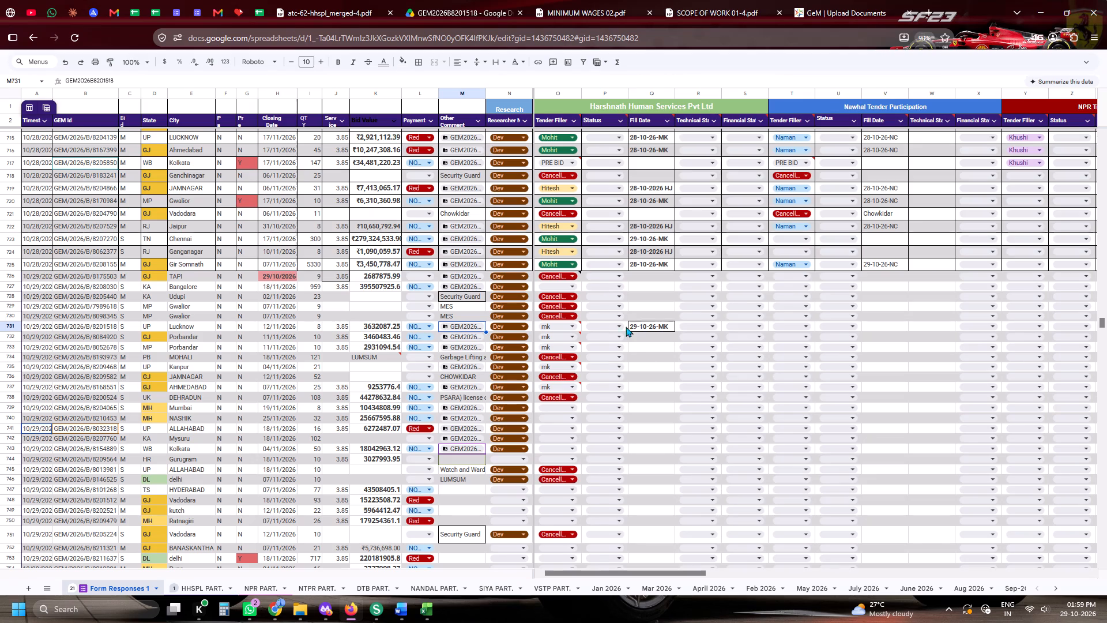
click(675, 393)
key(f)
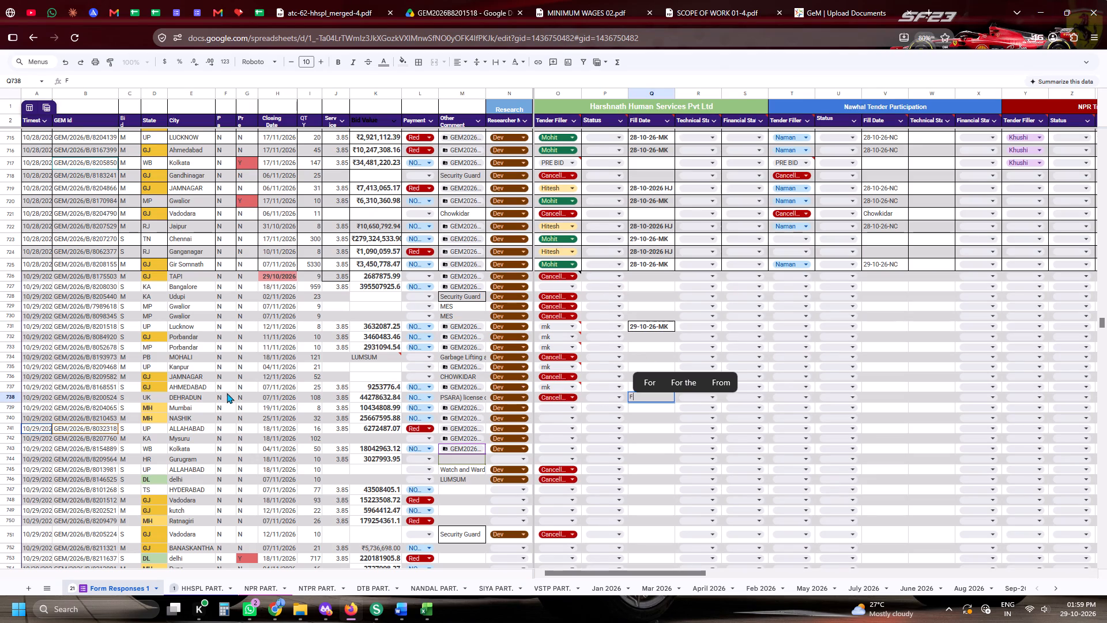
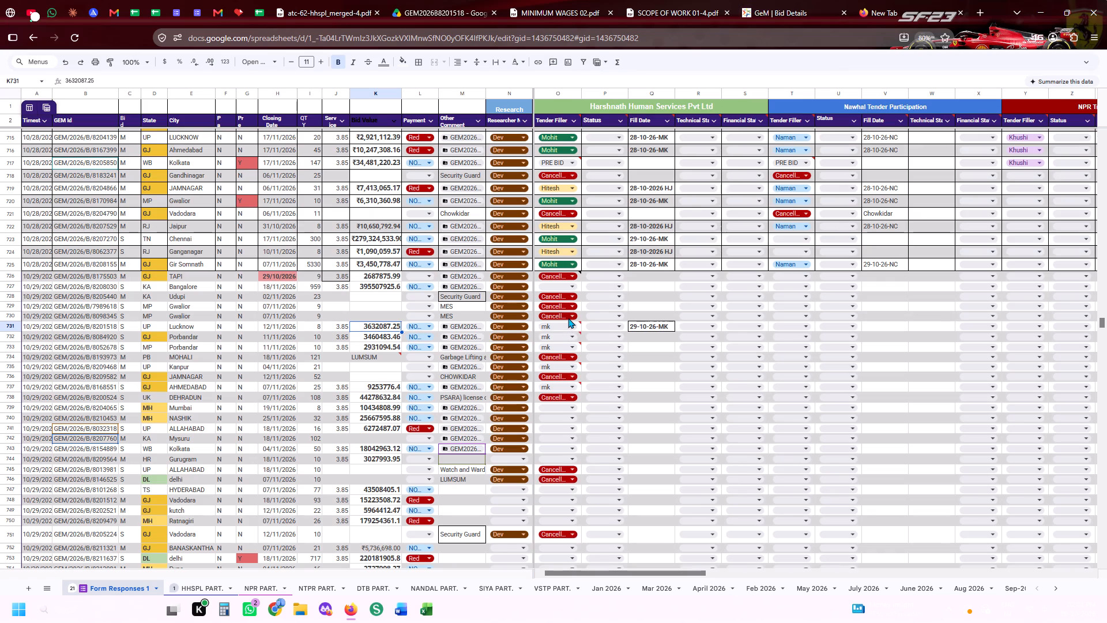
click(569, 324)
click(570, 332)
click(634, 411)
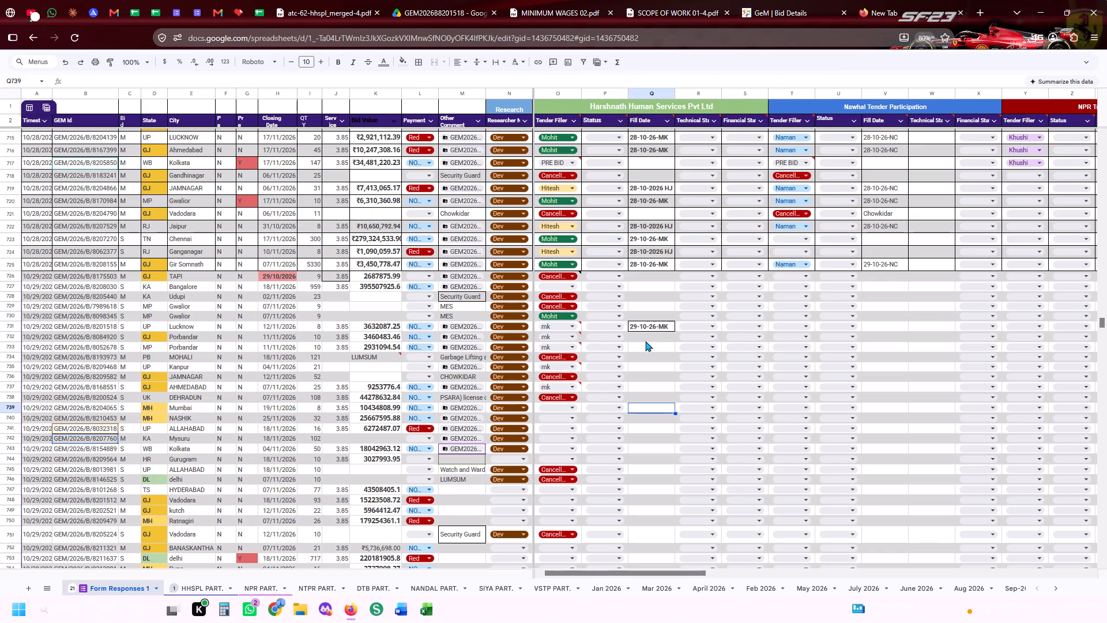
Fill the HHSPL Fill Date for Porbandar bid GEM/2026/B/8084920 with 29-10-26-MK from the row above.
click(645, 339)
click(650, 403)
click(650, 343)
click(650, 339)
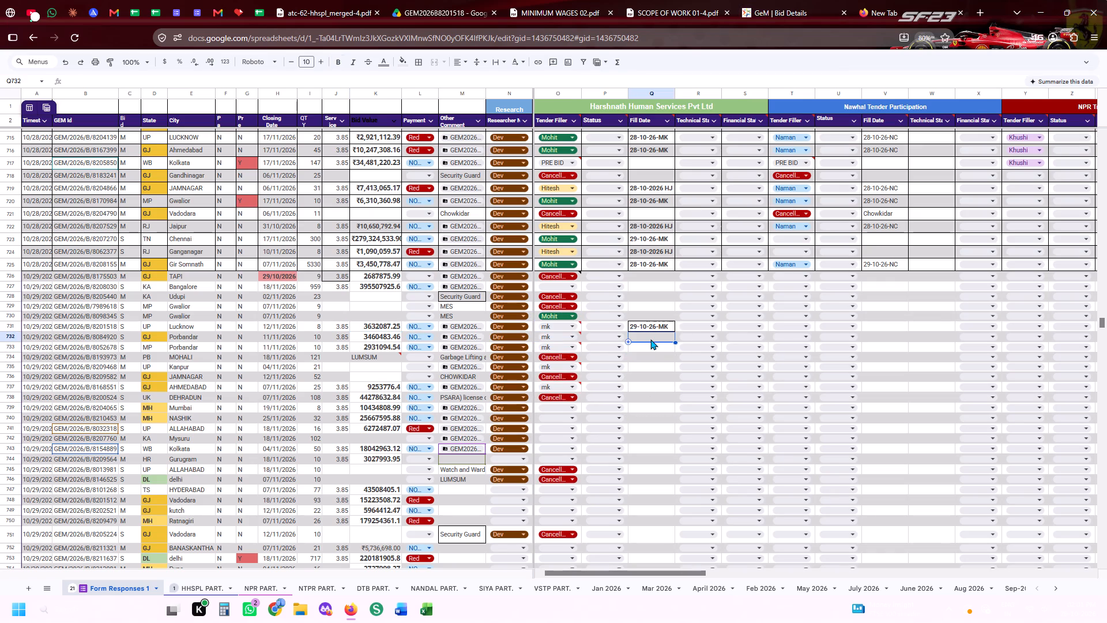
key(ctrl+d)
Copy the Porbandar bid number GEM/2026/B/8084920 from the spreadsheet and look it up in GeM's ongoing bids using Exact Bid Search.
click(0, 337)
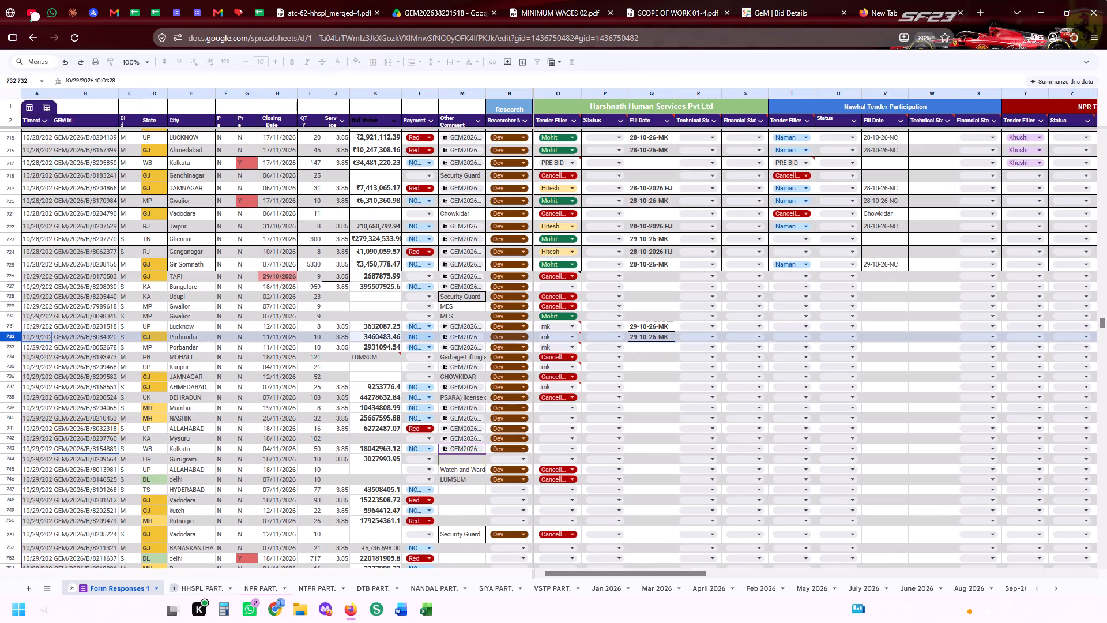
click(90, 342)
click(90, 339)
key(ctrl+c)
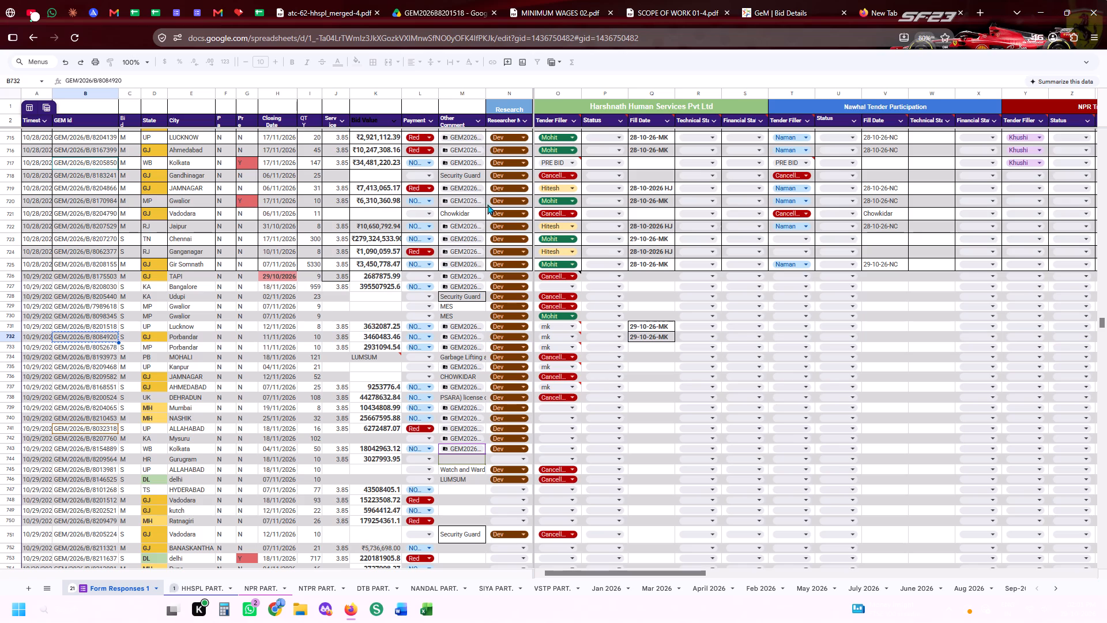
key(ctrl+c)
key(ctrl+c)
click(918, 0)
click(812, 0)
click(792, 100)
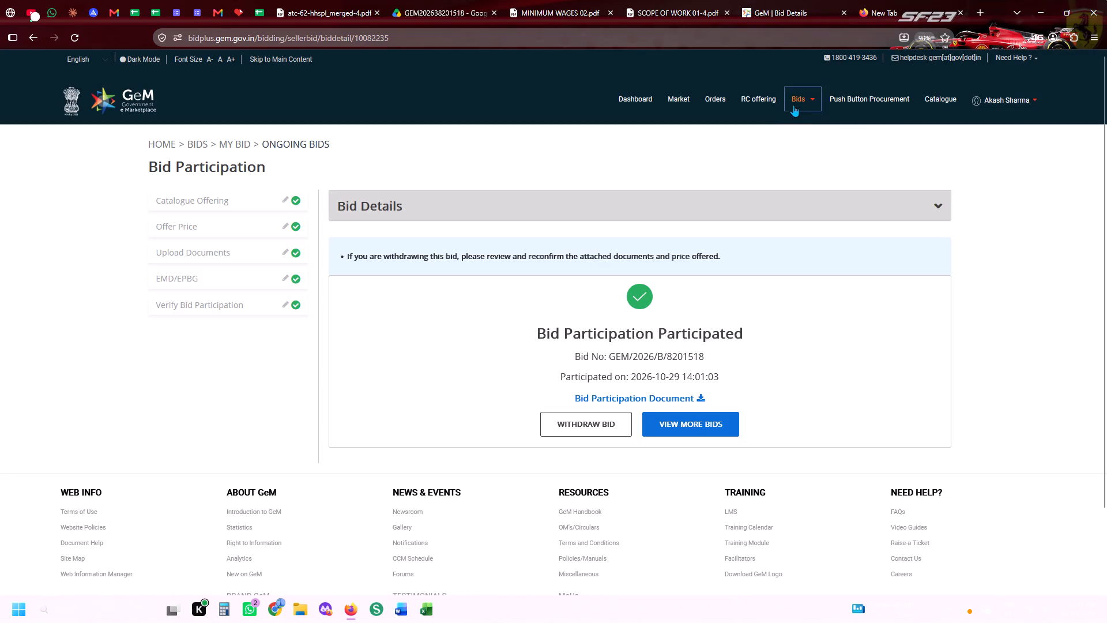
click(793, 117)
click(794, 123)
click(800, 122)
click(769, 143)
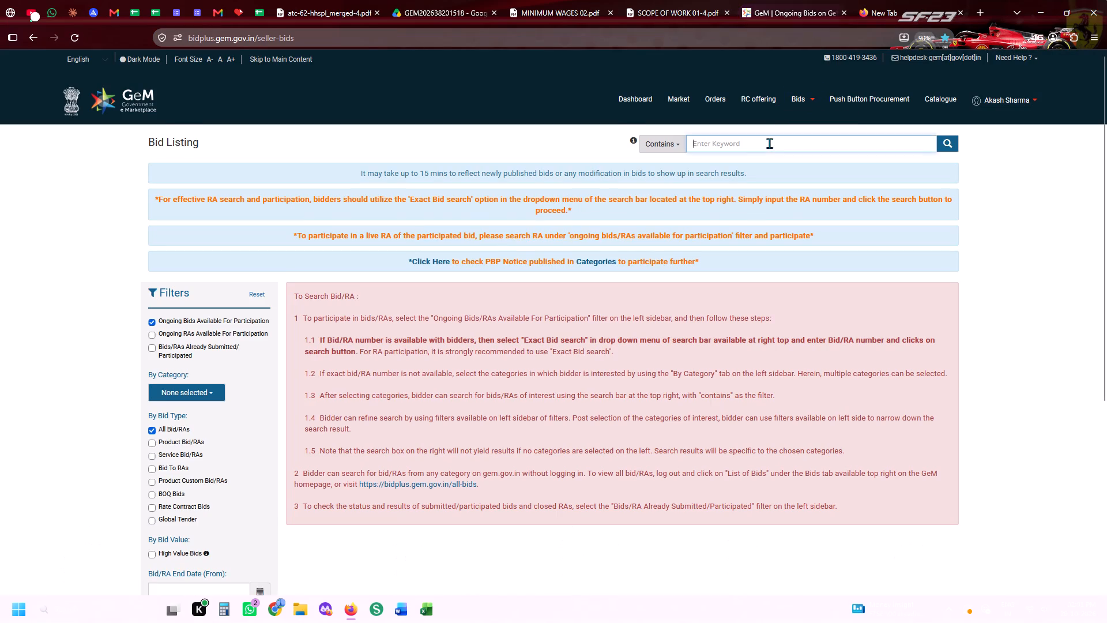
key(ctrl+v)
click(664, 143)
click(681, 199)
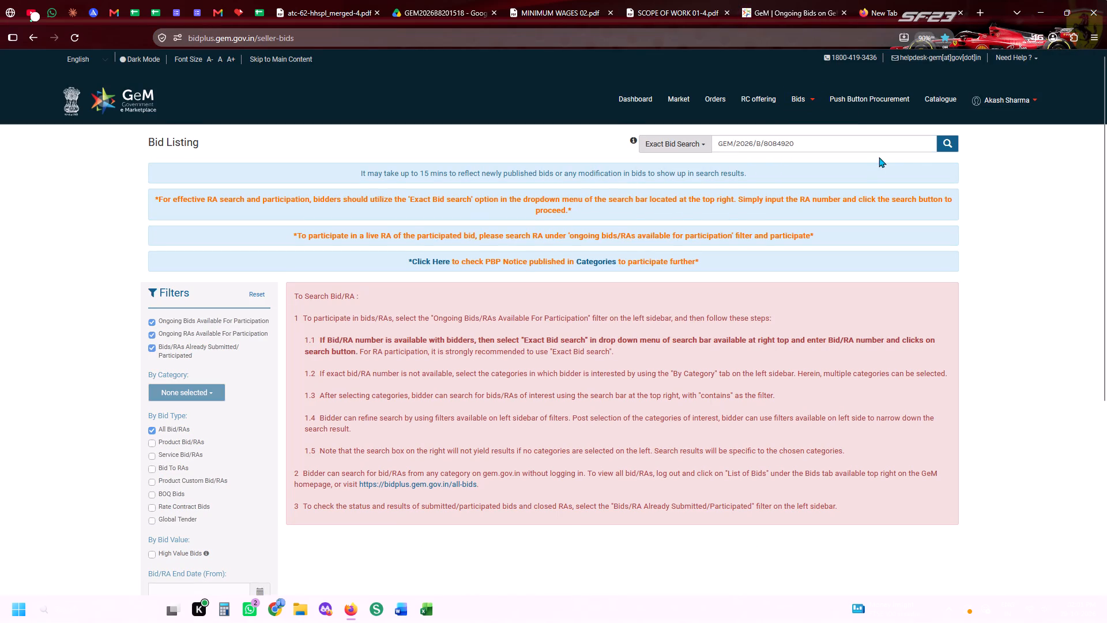
click(942, 144)
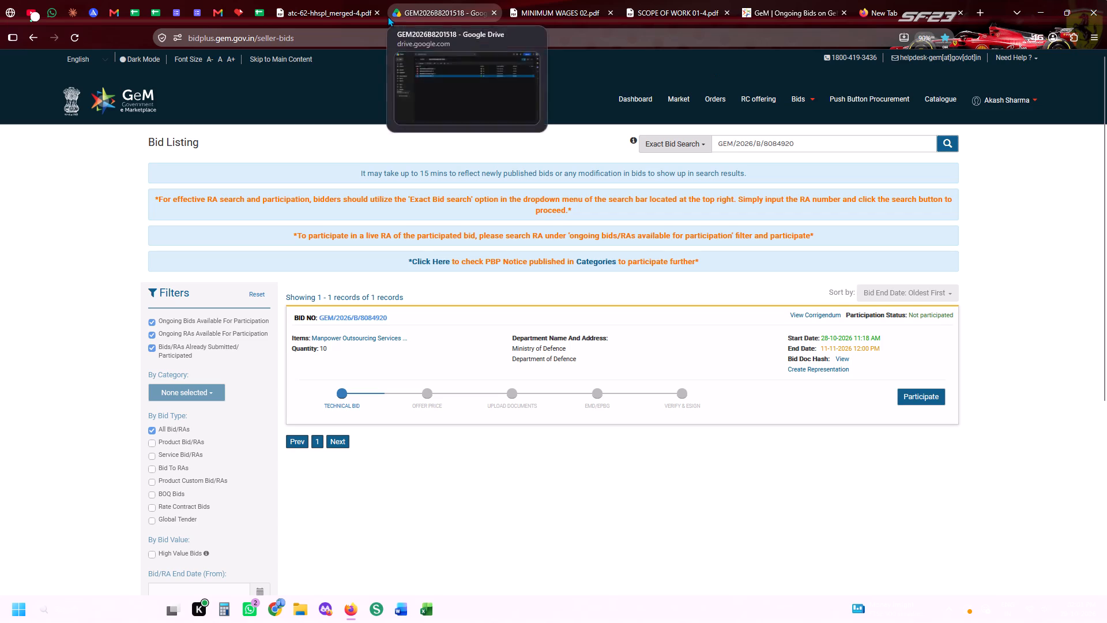
Close the previous bid's PDF and Drive pages and the empty page, keeping the GeM bid listing open.
triple_click(377, 10)
double_click(377, 10)
click(378, 12)
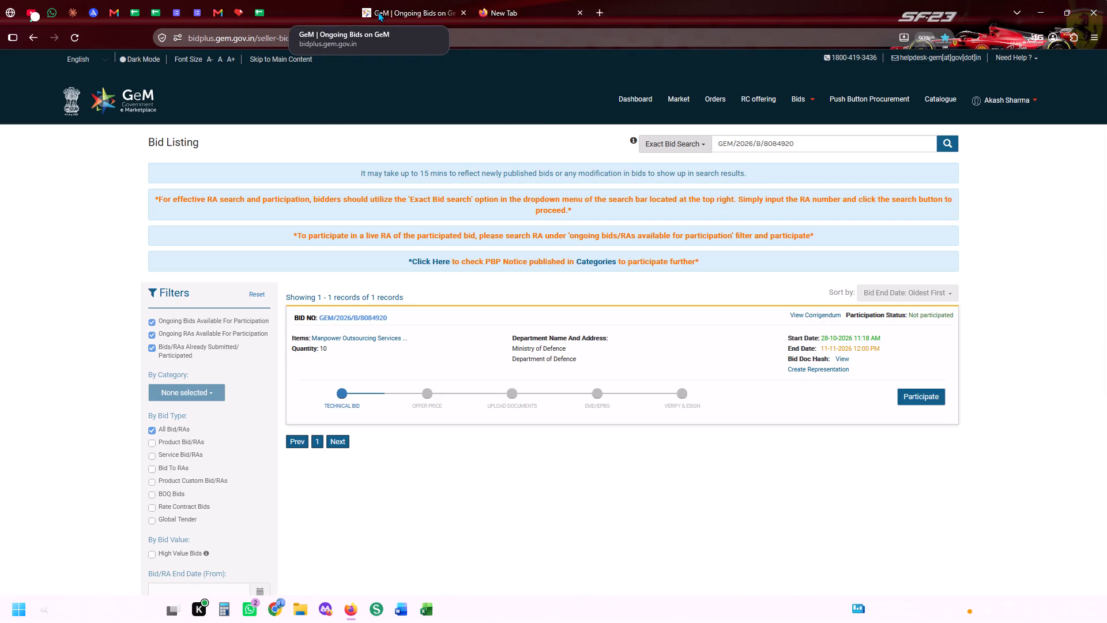
click(491, 13)
Start participation in bid GEM/2026/B/8084920.
click(920, 406)
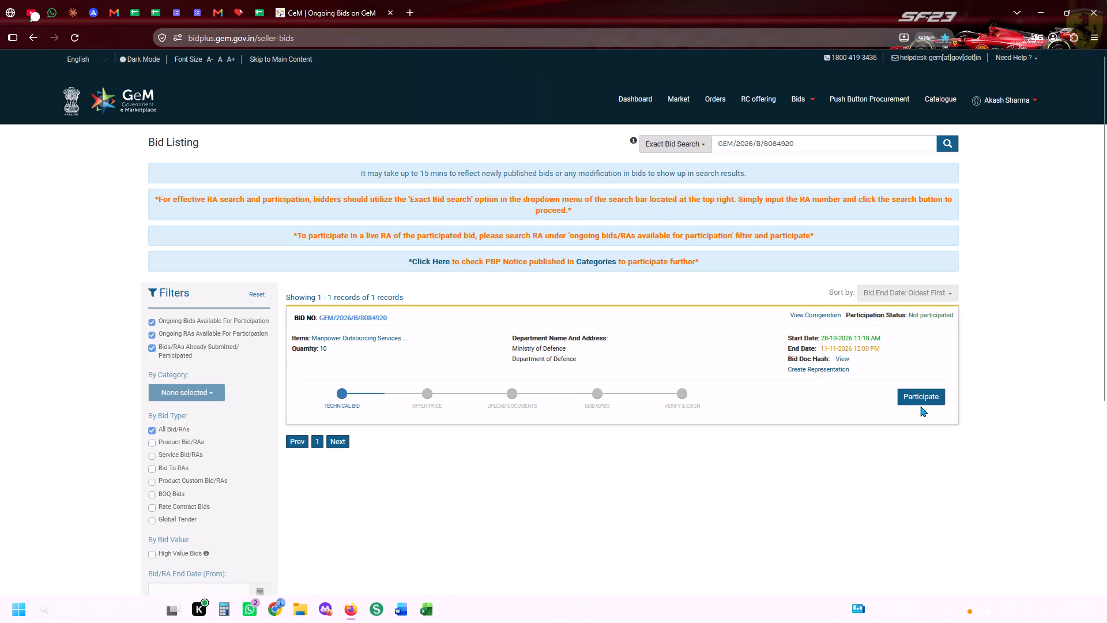
click(920, 400)
Open the Drive folder GEM2026B8201518 linked in the Lucknow bid's row of the tracking spreadsheet.
click(277, 10)
click(262, 7)
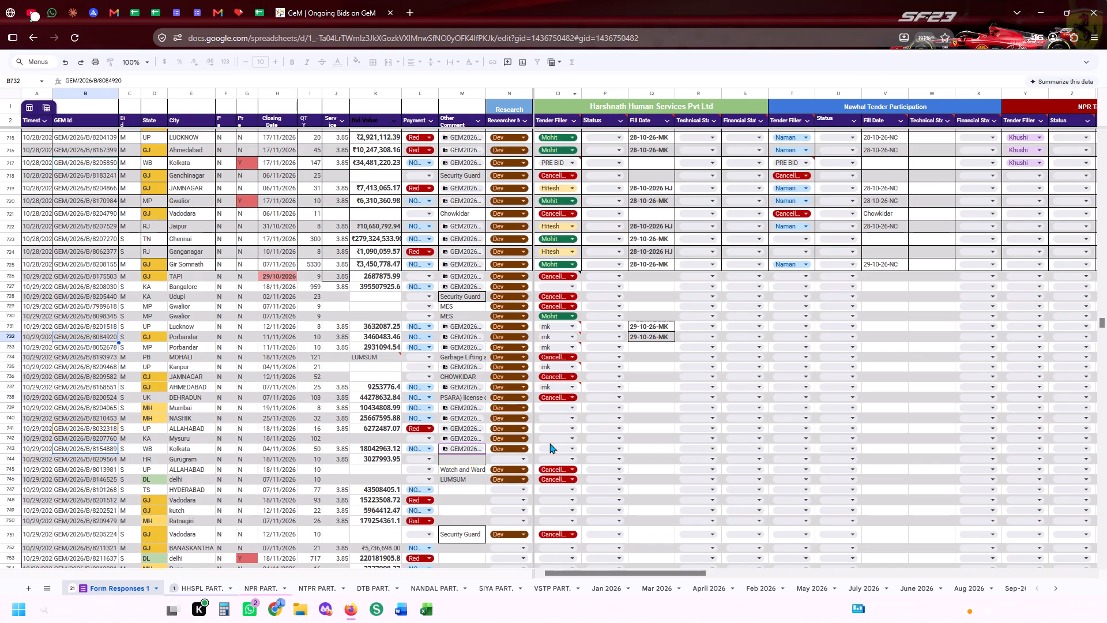
click(462, 326)
click(466, 340)
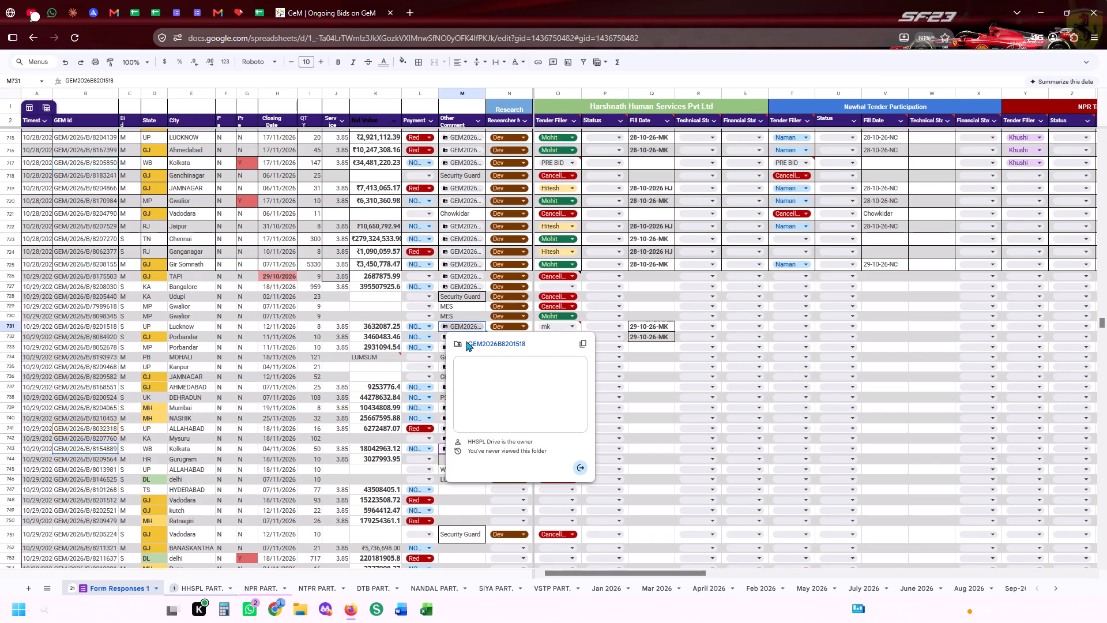
click(504, 404)
Answer the GeM beneficial ownership and technology transfer compliance questions No, No and Yes, and save the declaration.
click(473, 0)
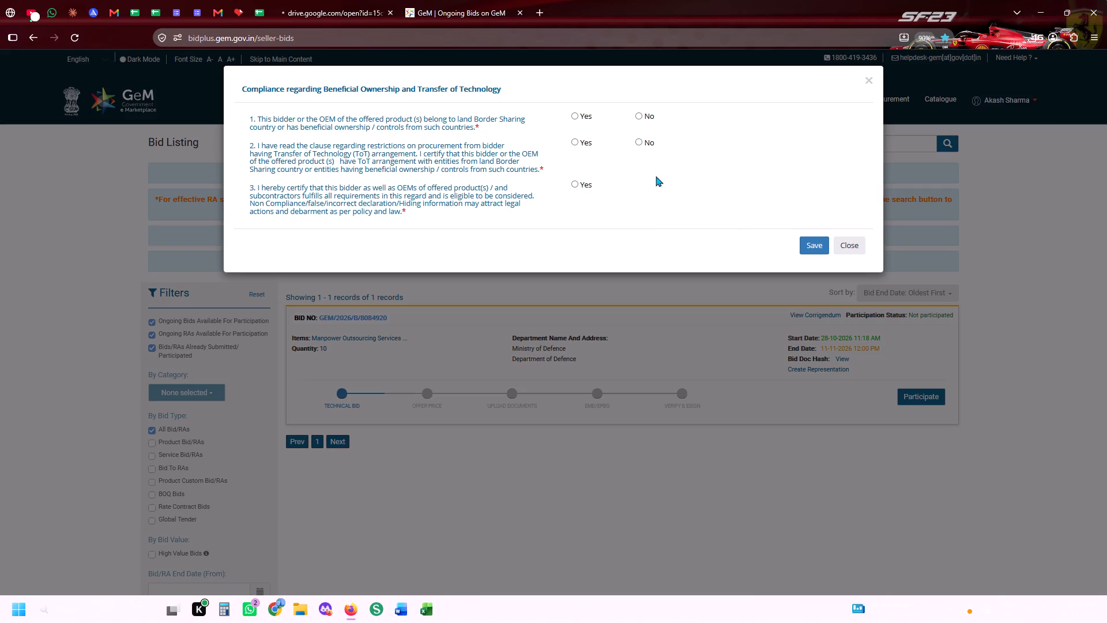
click(642, 149)
click(642, 144)
click(644, 117)
click(580, 186)
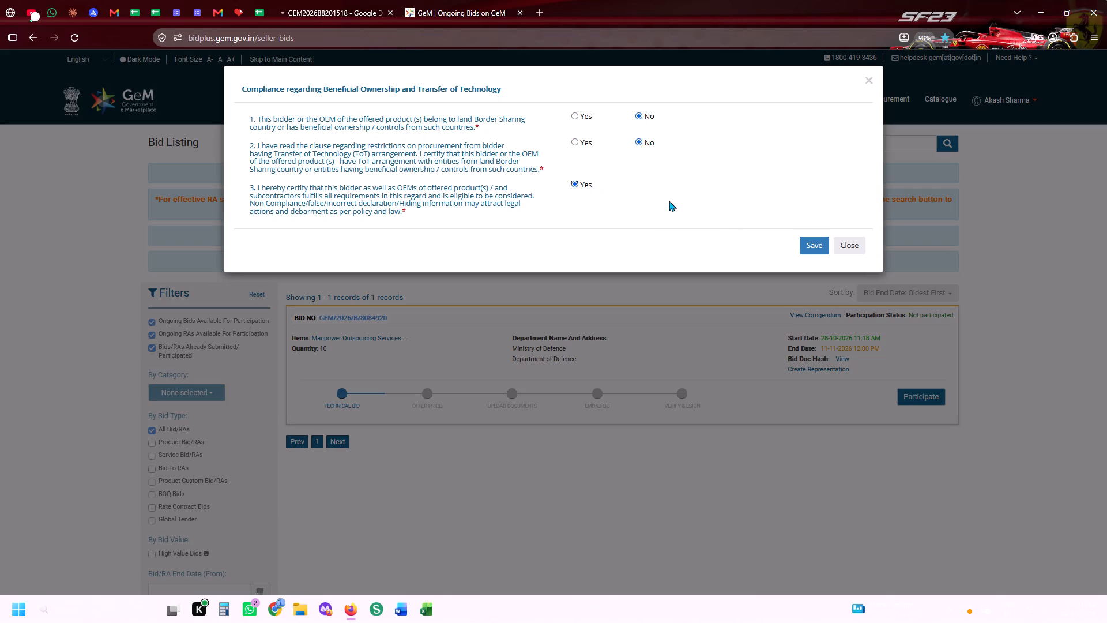
click(800, 243)
Review REQUIRED DOCUMENTS.pdf in the Drive folder GEM2026B8201518 and close it.
click(357, 0)
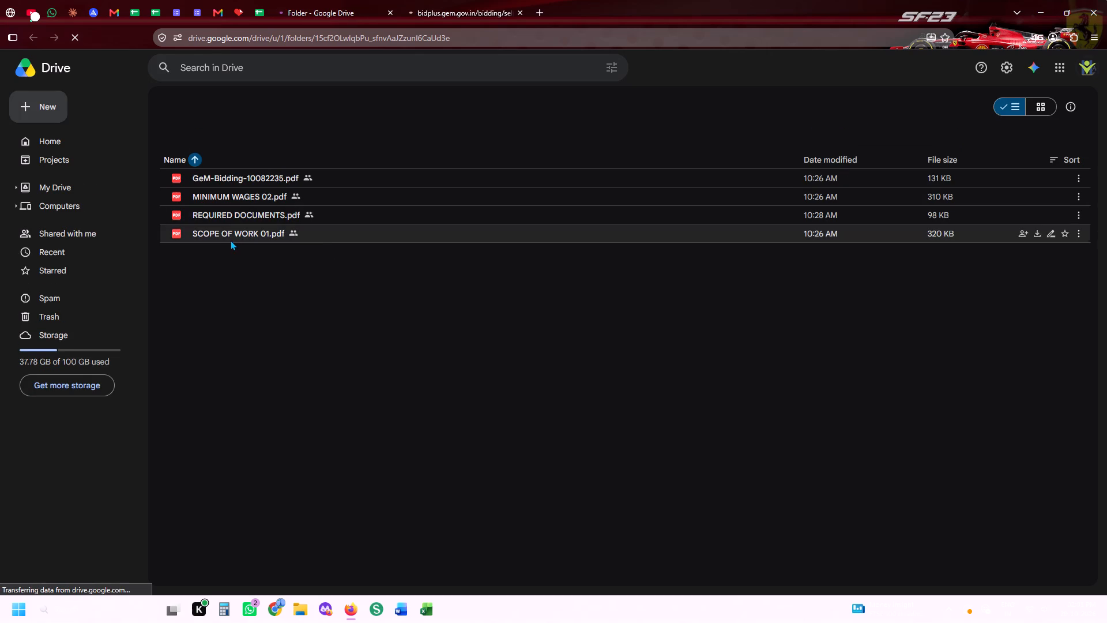
triple_click(228, 214)
double_click(228, 214)
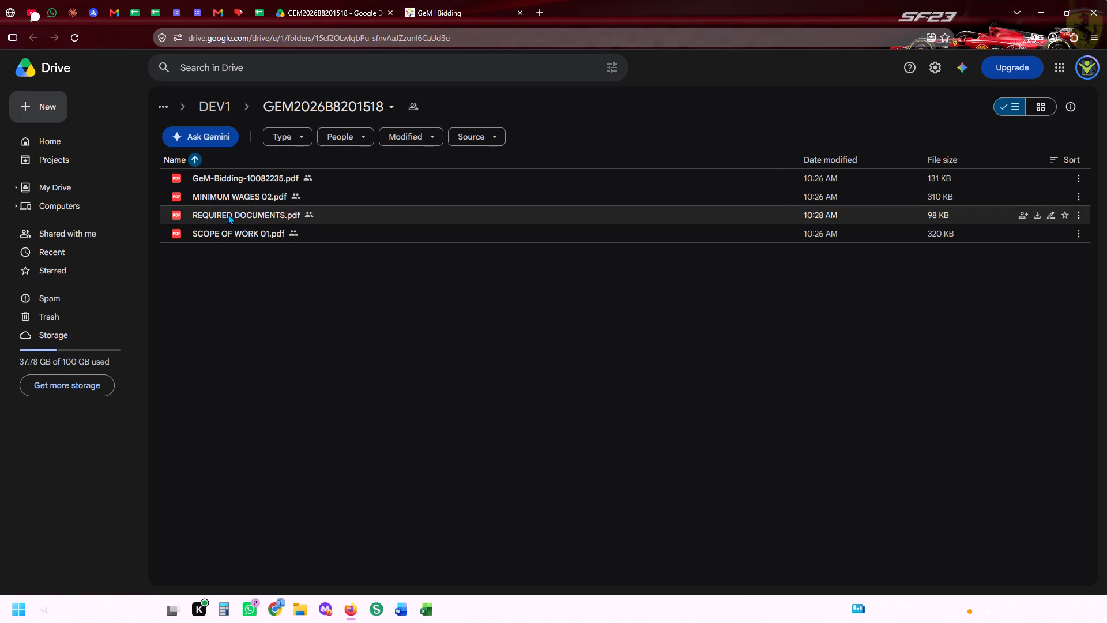
double_click(228, 214)
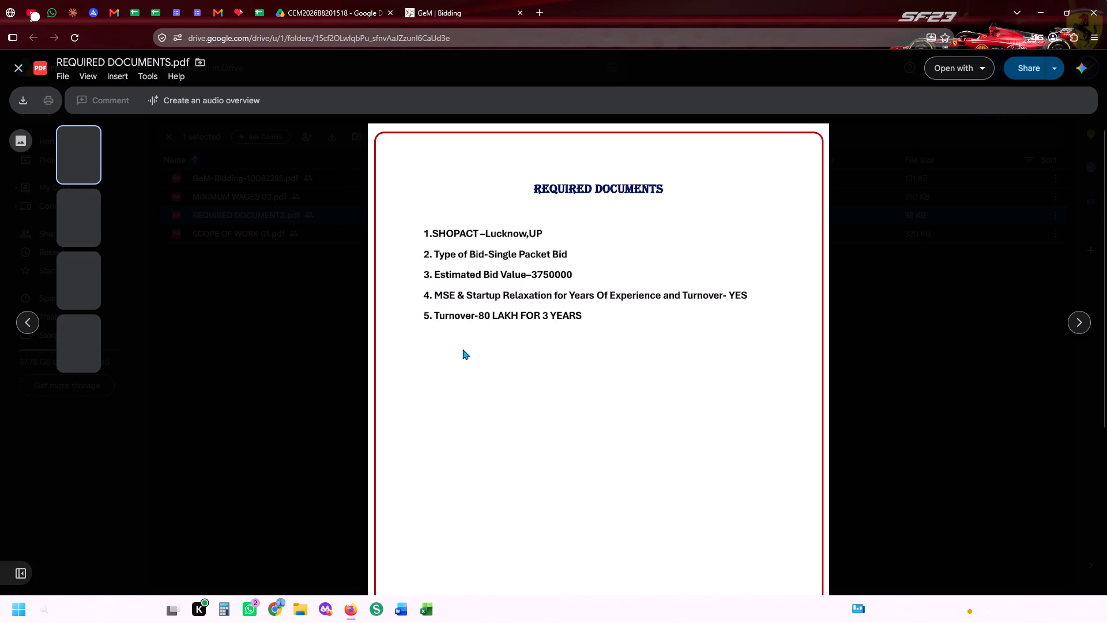
click(462, 274)
click(18, 66)
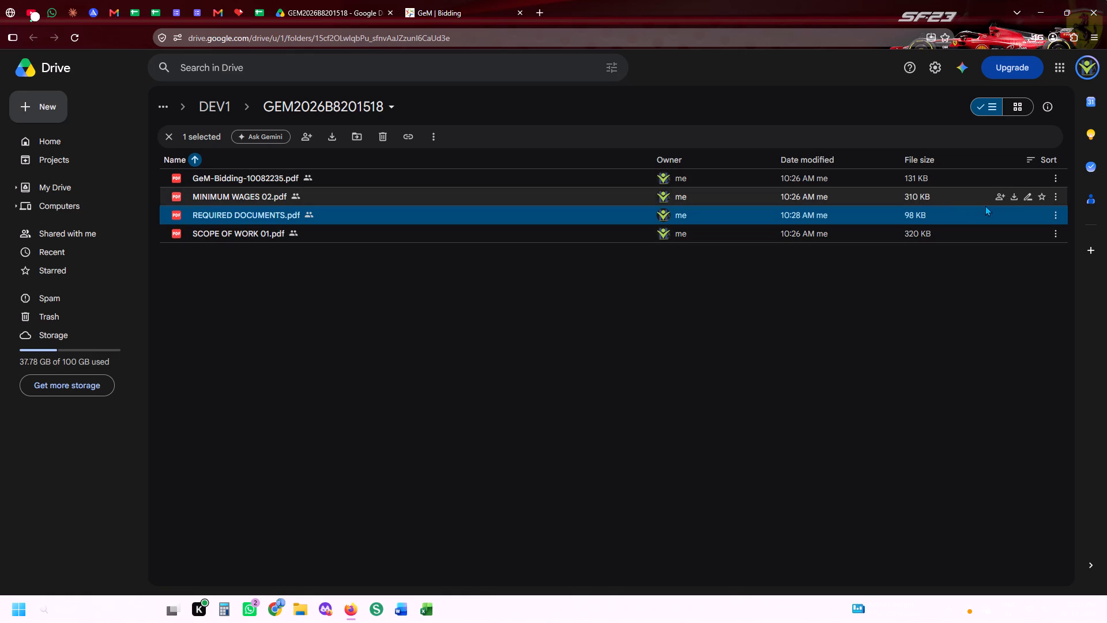
Download MINIMUM WAGES 02.pdf and SCOPE OF WORK 01.pdf from the Drive folder.
click(1015, 193)
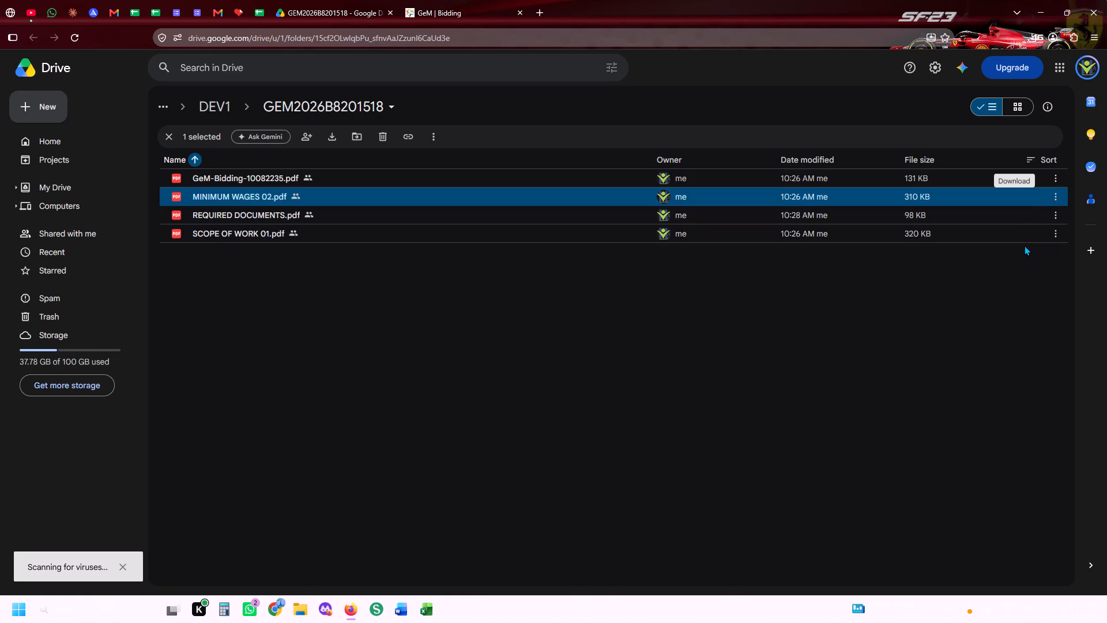
click(1012, 232)
On the GeM bid page, select the catalogue for the Highly-Skilled, Graduate, Admin item and try to set its offered skill category to Highly-Skilled.
click(495, 0)
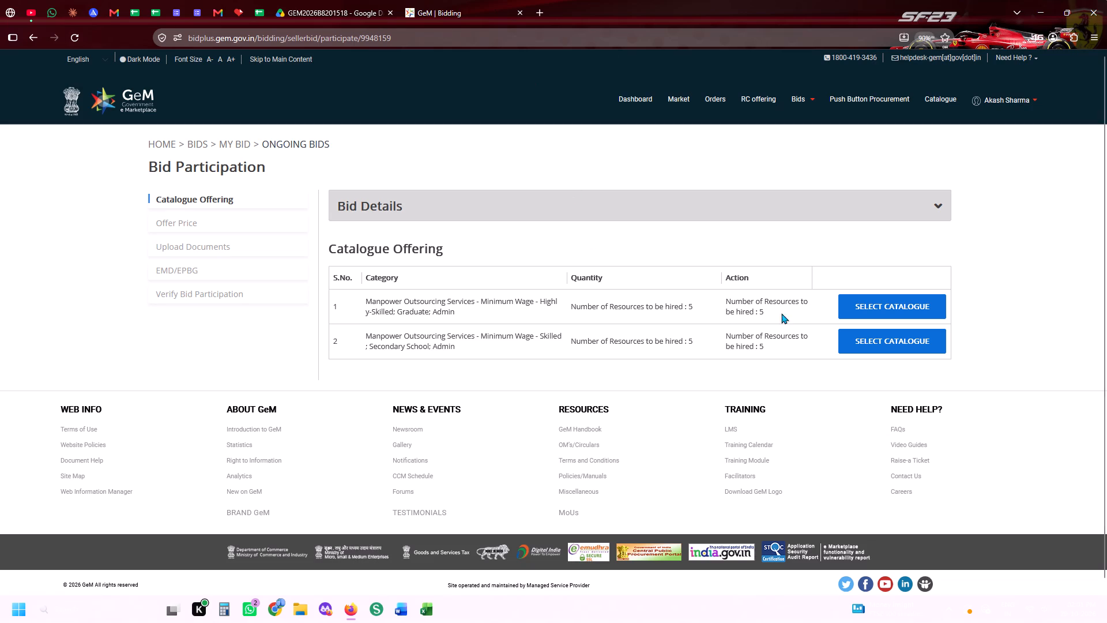
click(842, 306)
scroll(1029, 351, down, 4)
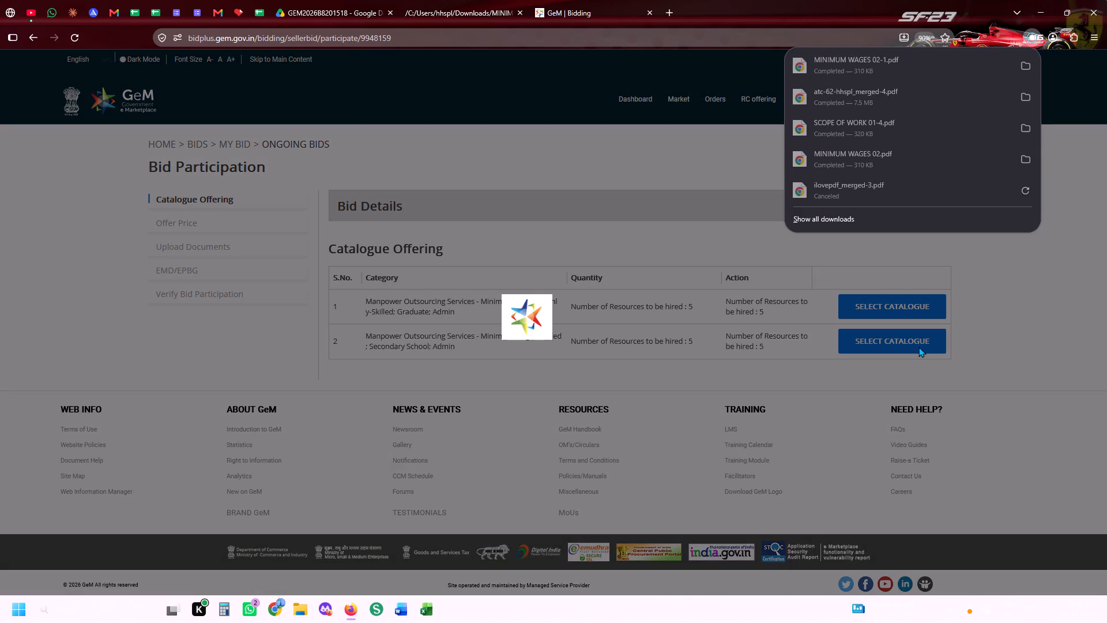
scroll(803, 350, down, 4)
click(741, 297)
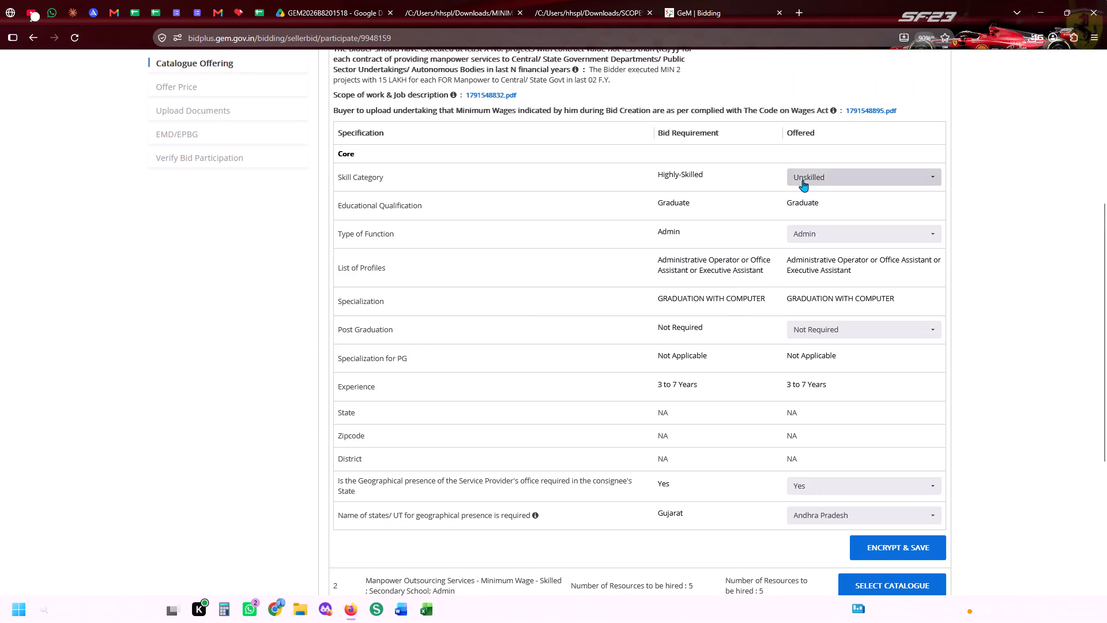
click(803, 180)
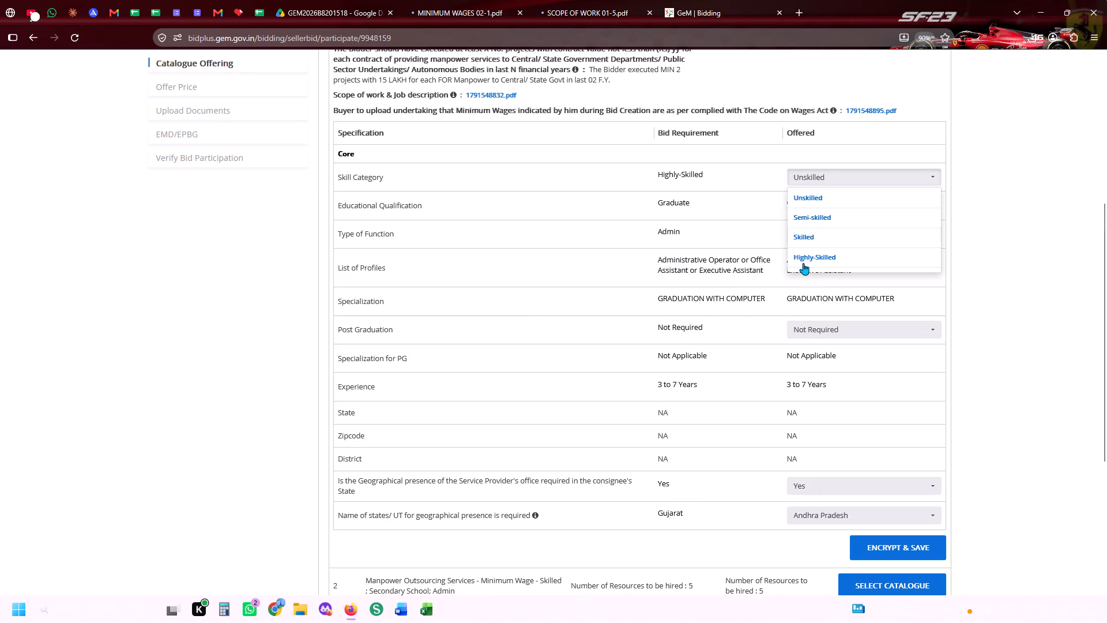
text(HH)
click(808, 257)
click(669, 265)
click(824, 241)
click(645, 401)
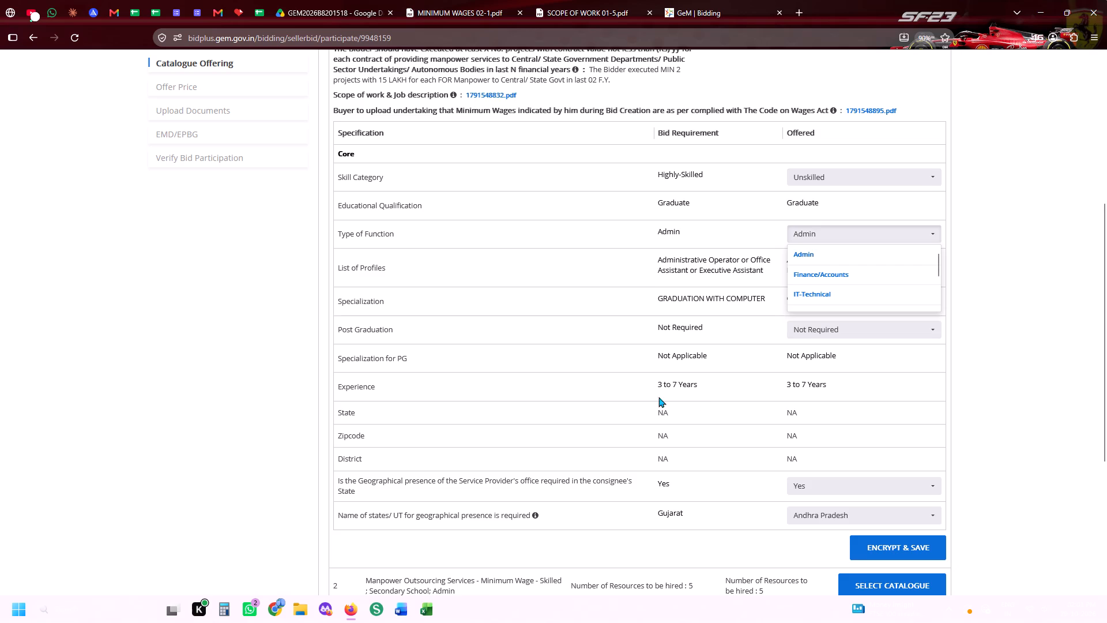
Replace Andhra Pradesh with Gujarat as the first item's geographical presence state, and encrypt and save the offering.
scroll(739, 389, down, 3)
click(803, 302)
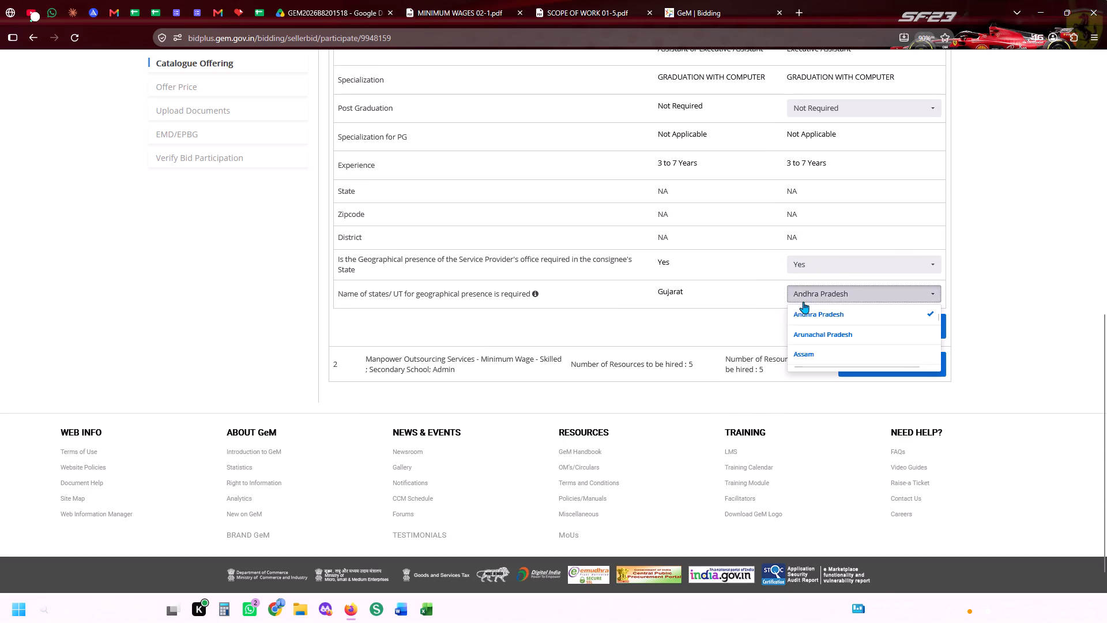
click(803, 313)
click(742, 326)
click(814, 302)
key(g)
key(g)
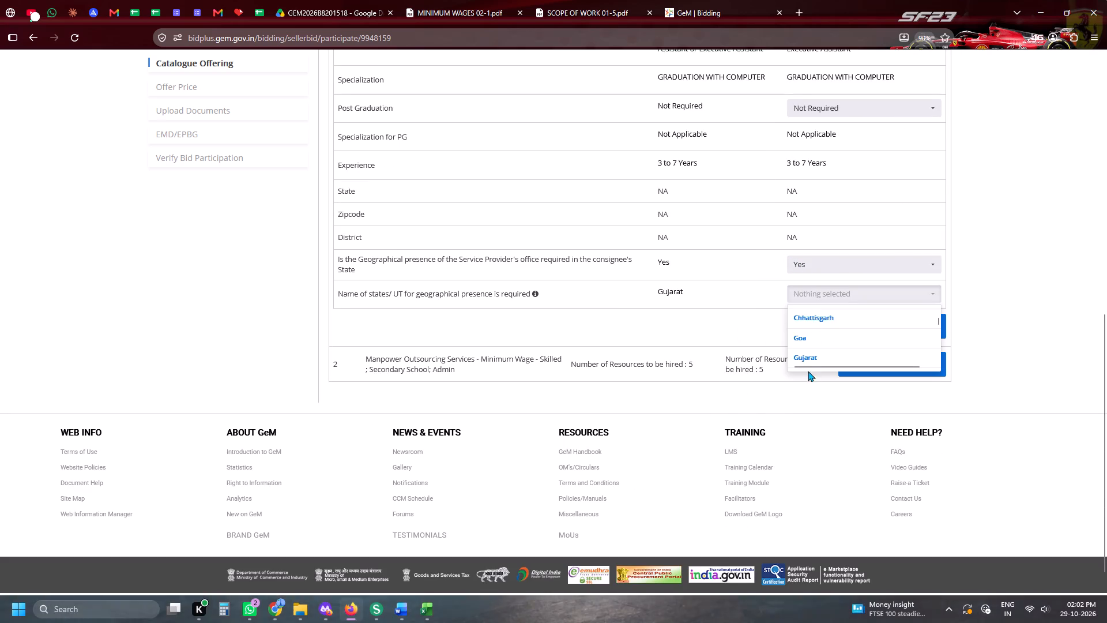
click(807, 355)
click(645, 354)
click(965, 324)
click(930, 329)
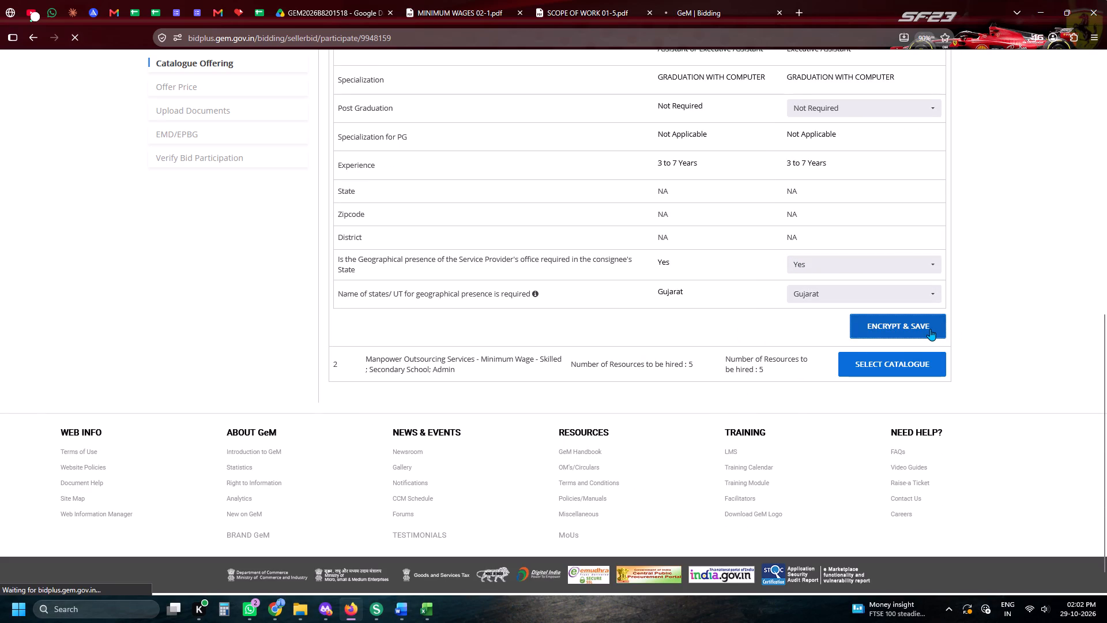
Select the catalogue for the Skilled, Secondary School, Admin item and choose Skilled as its offered skill category.
scroll(930, 329, down, 4)
click(913, 298)
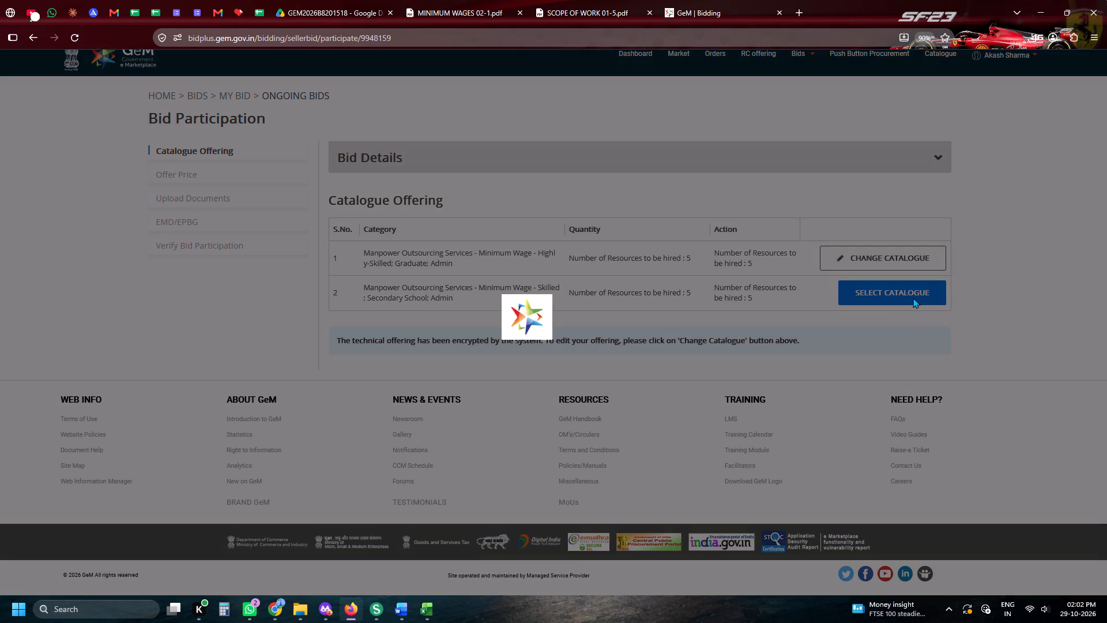
scroll(913, 298, down, 4)
click(826, 180)
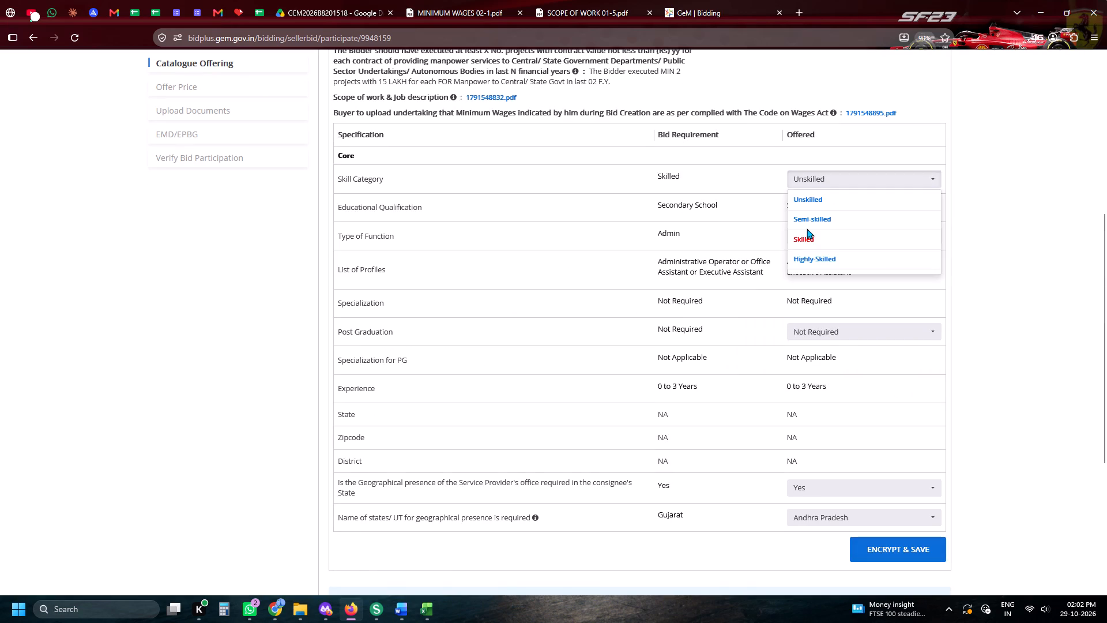
click(807, 241)
click(807, 237)
click(577, 341)
Choose Gujarat as the second item's geographical presence state, and encrypt and save the offering.
scroll(874, 337, down, 4)
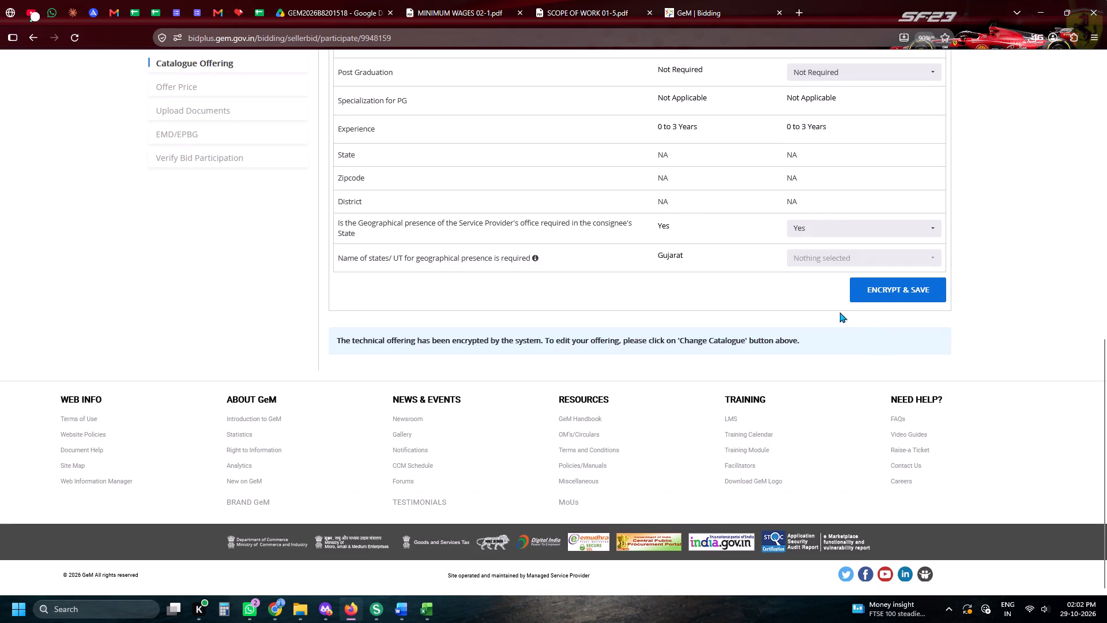
click(816, 258)
key(g)
key(g)
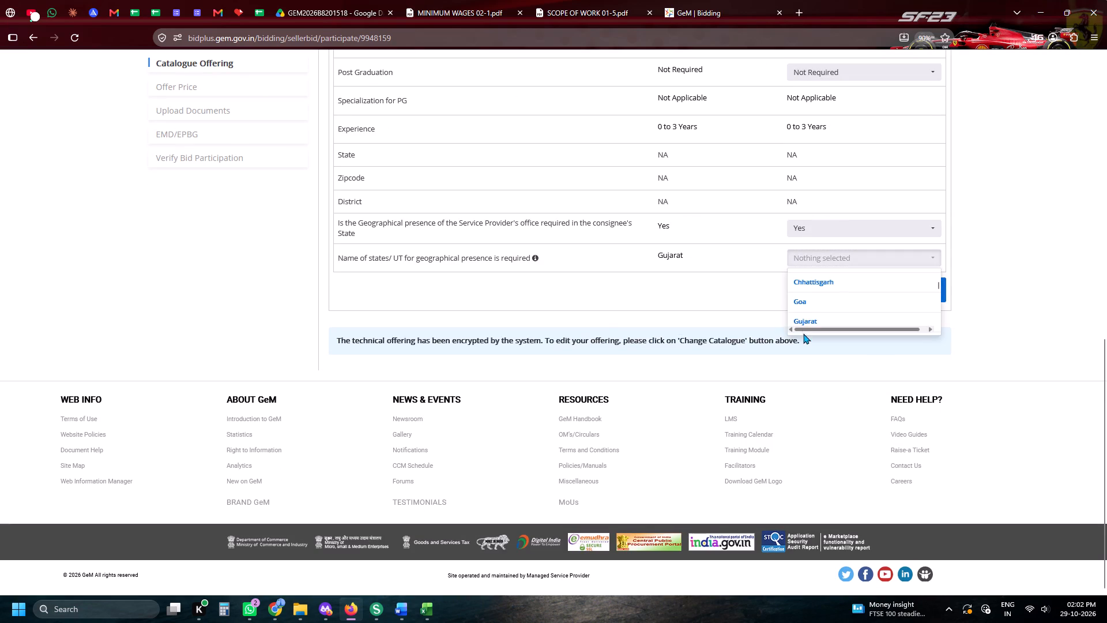
click(801, 324)
click(778, 318)
click(943, 288)
In Sejda PDF Desktop, merge SCOPE OF WORK 01-5 followed by MINIMUM WAGES 02-1, and save as merged_SCOPE OF WORK 01-5 in Downloads.
click(366, 7)
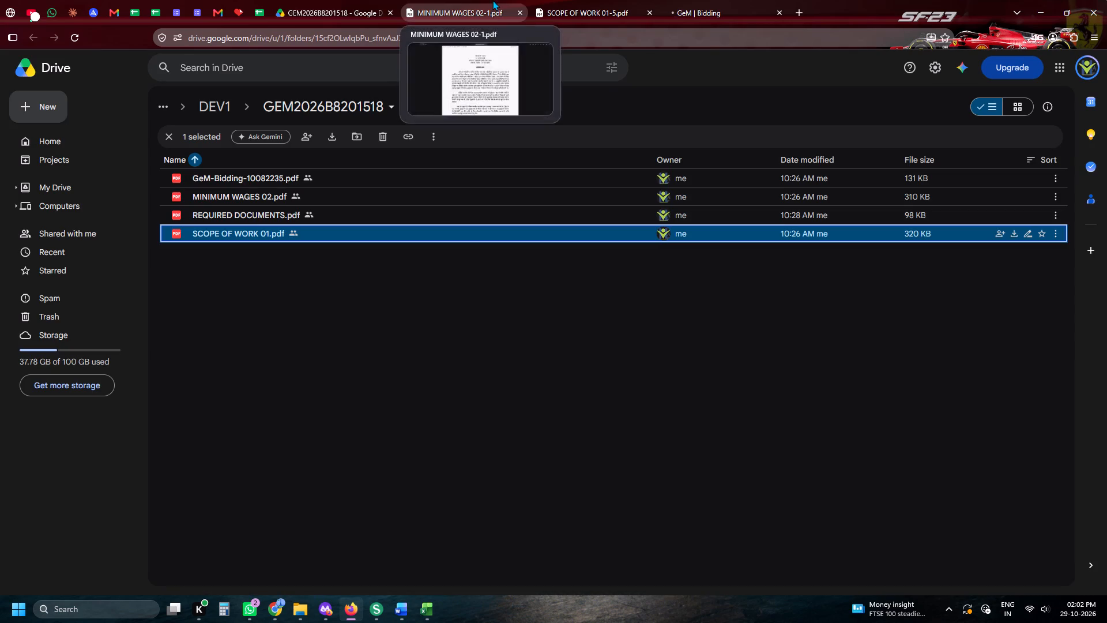
click(378, 611)
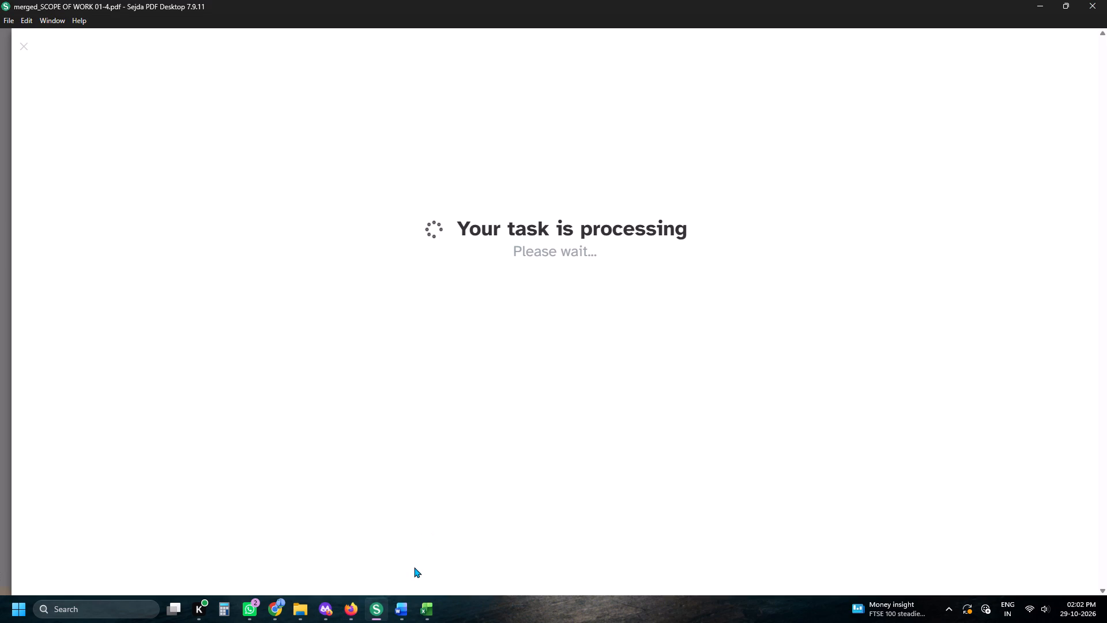
click(765, 399)
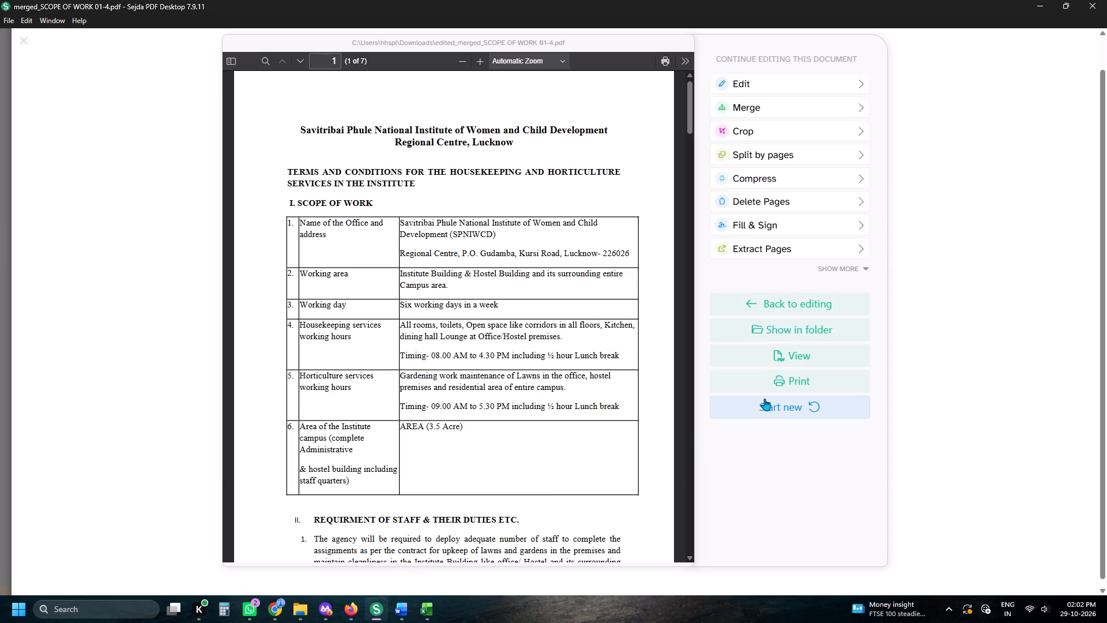
click(317, 44)
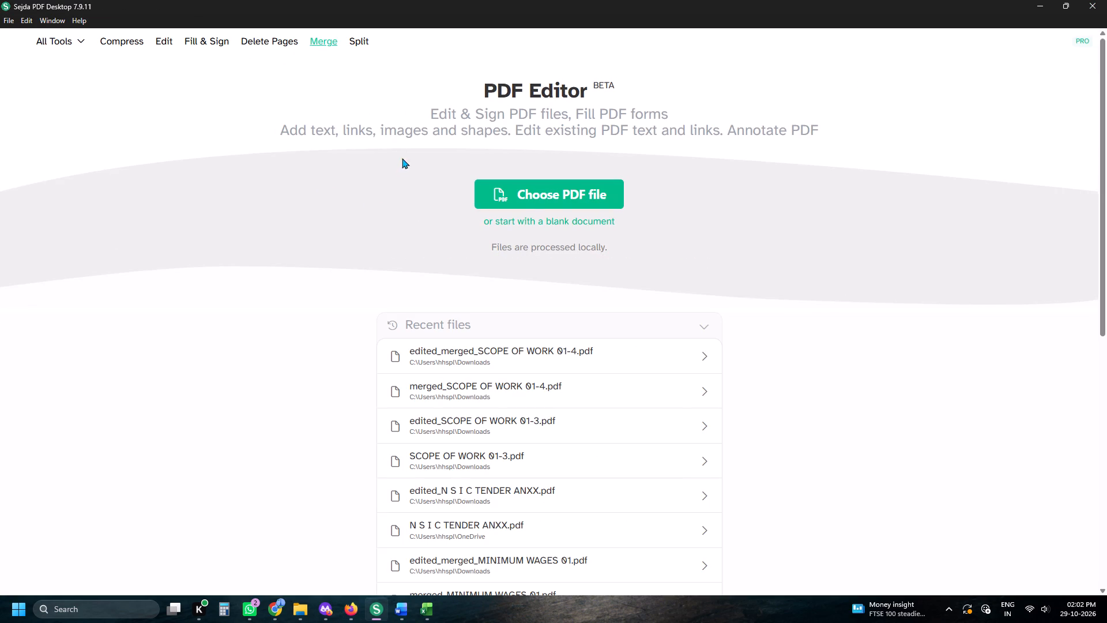
click(535, 167)
scroll(332, 264, up, 7)
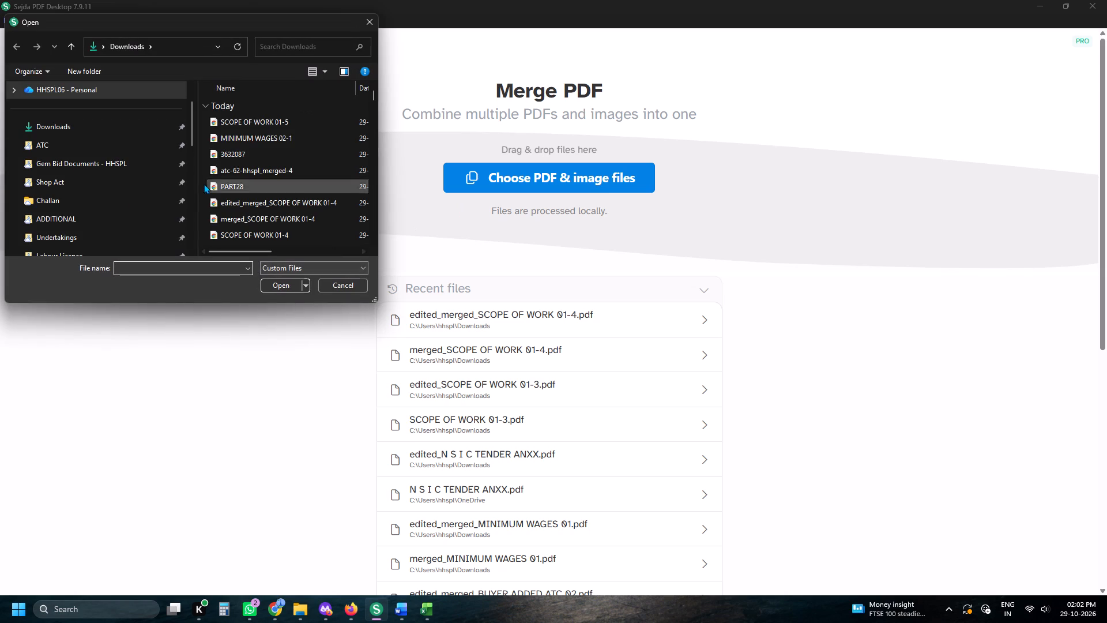
drag(204, 115, 219, 137)
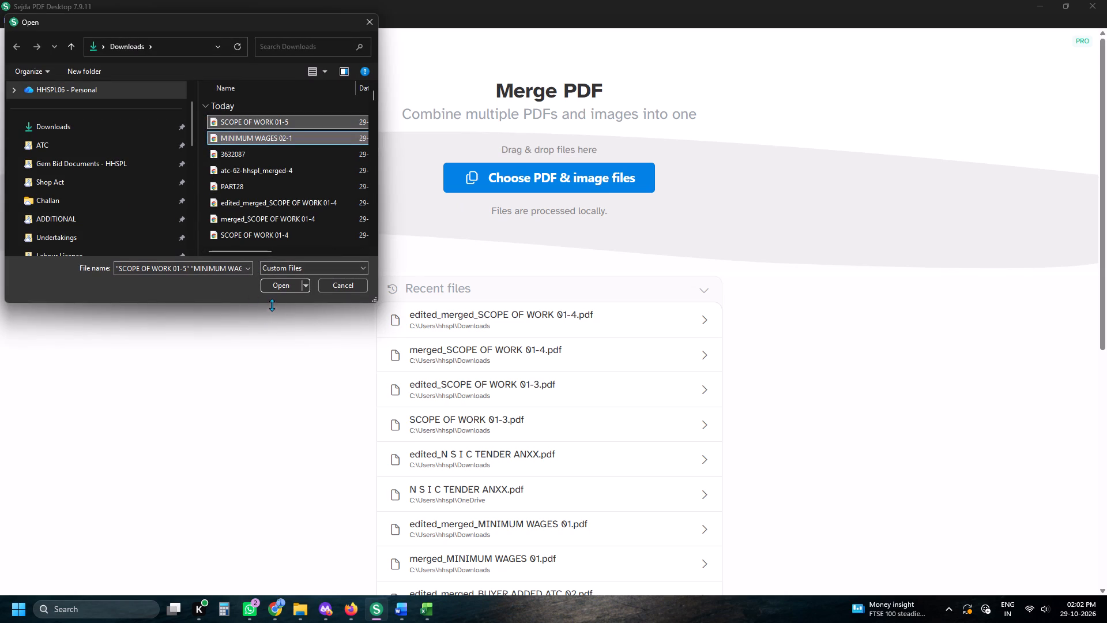
click(272, 288)
drag(630, 293, 455, 289)
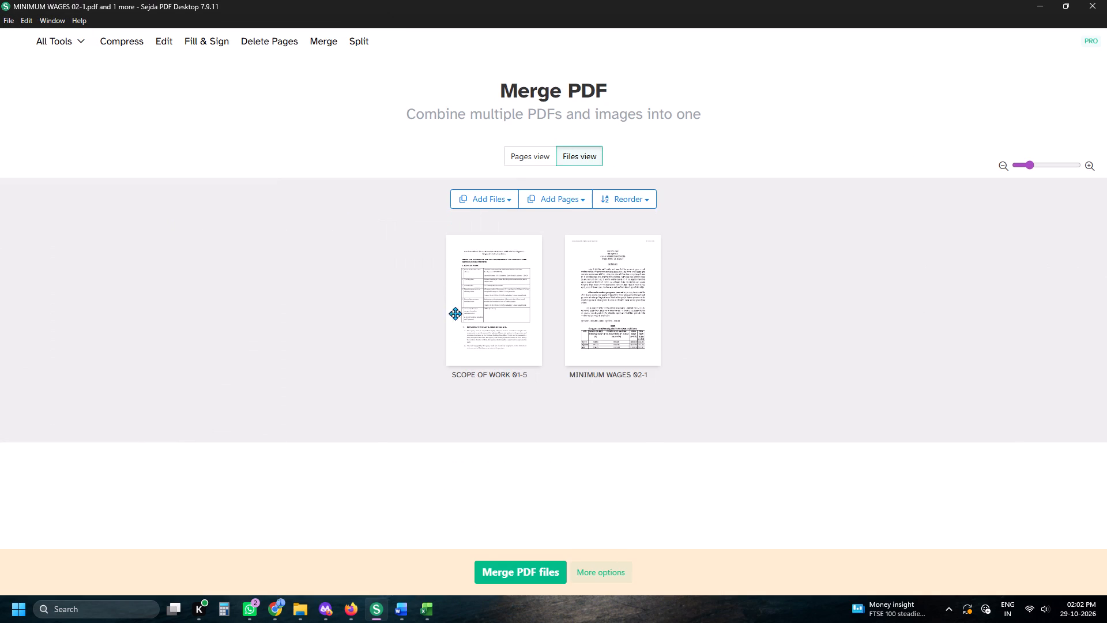
click(489, 569)
click(90, 130)
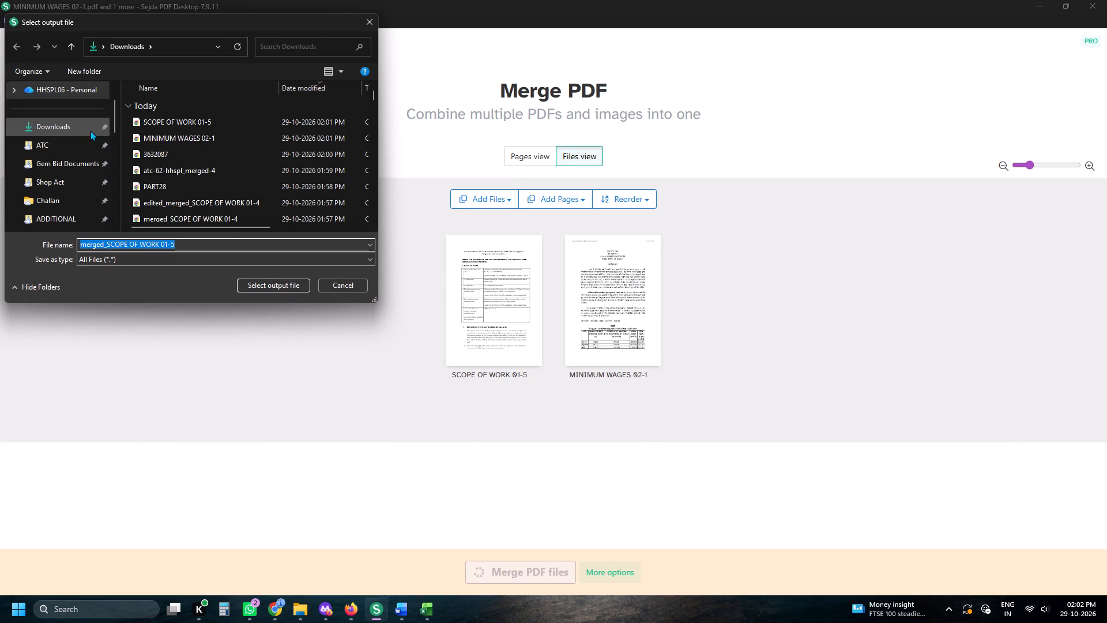
click(269, 286)
In Firefox, open a fresh Merge PDF page on iLovePDF.
click(346, 622)
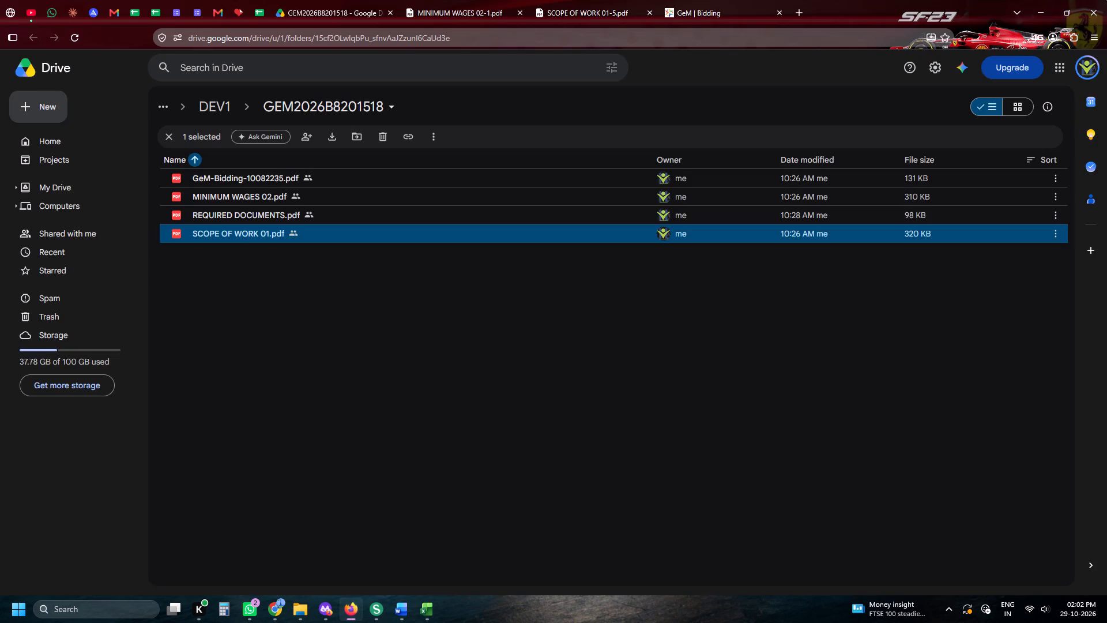
click(239, 0)
click(159, 62)
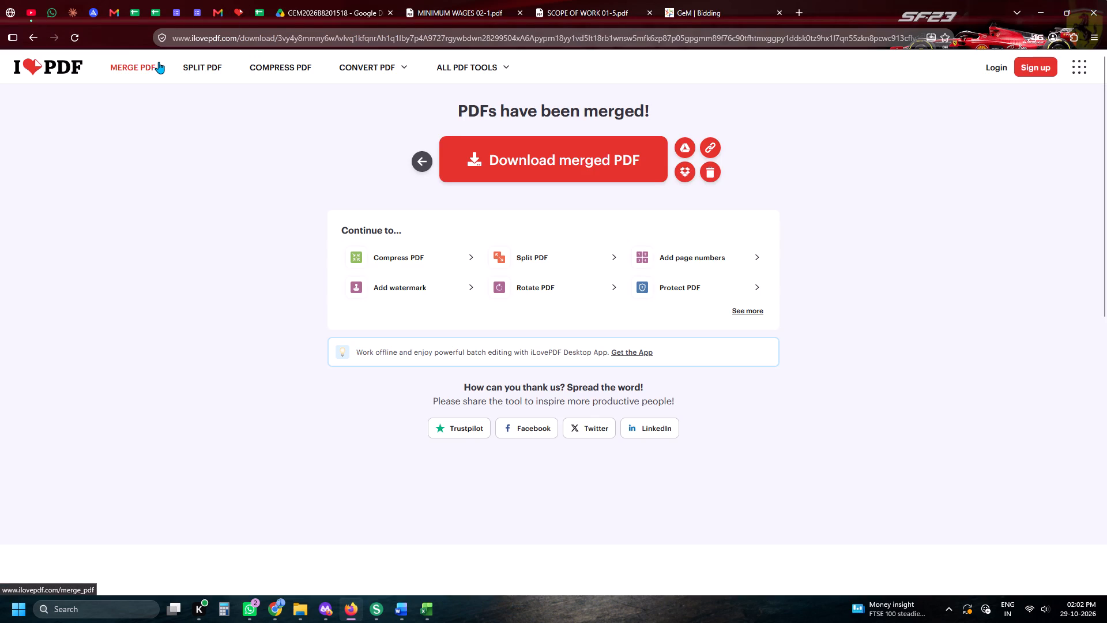
On the GeM bid participation page, continue past the catalogue offering with both items' offerings encrypted.
click(651, 0)
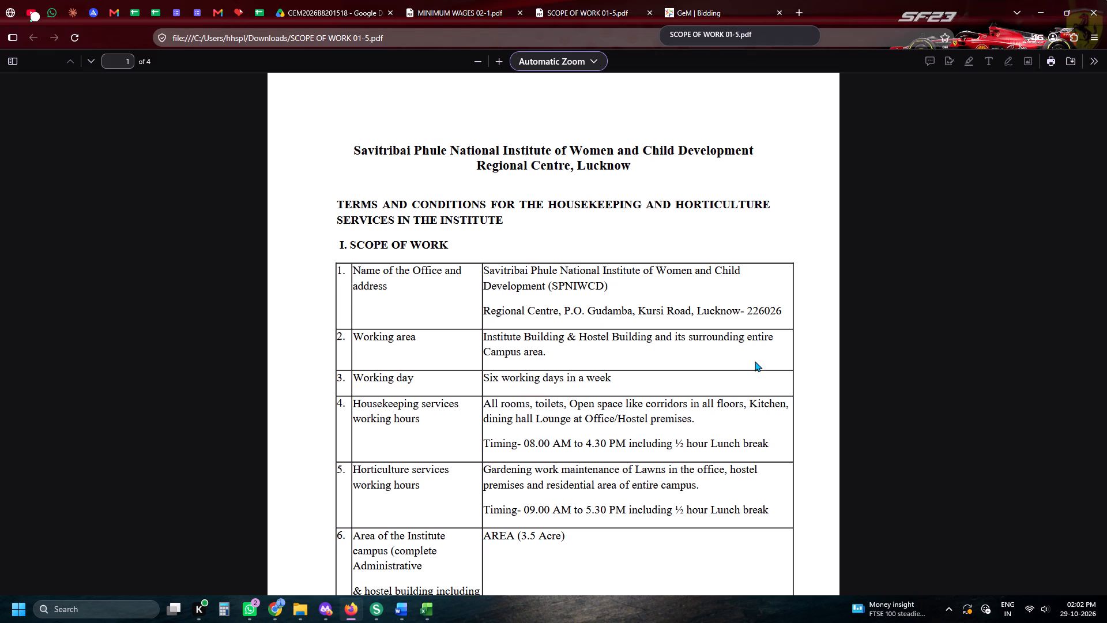
click(742, 0)
click(884, 382)
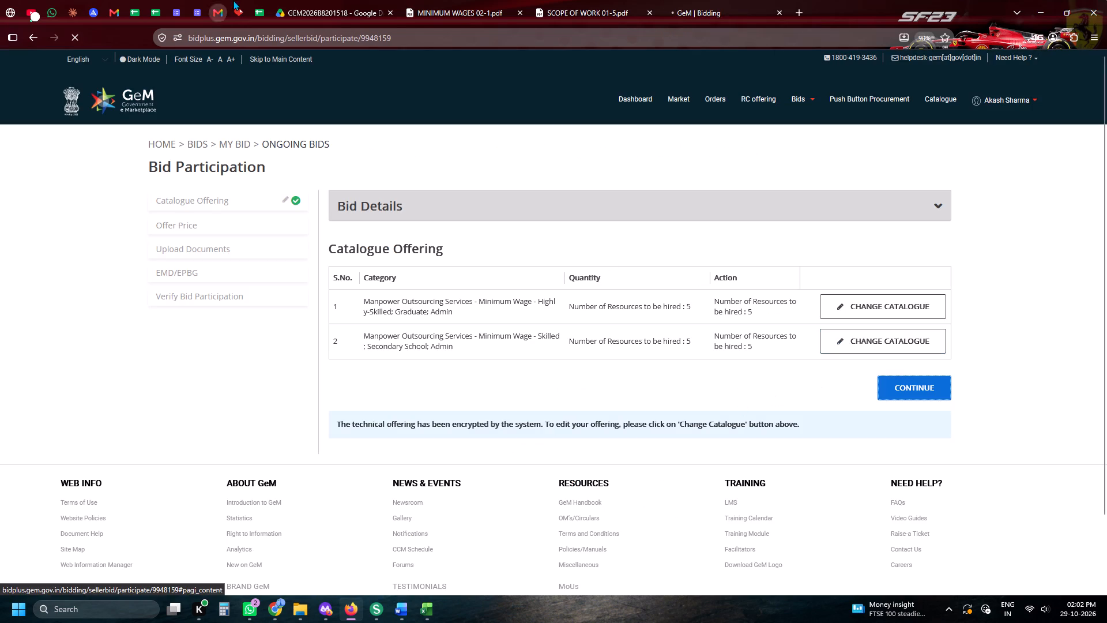
In Sejda, open the merged scope-of-work PDF for editing and place the company stamp with the director's signature at the bottom of page 1.
click(306, 0)
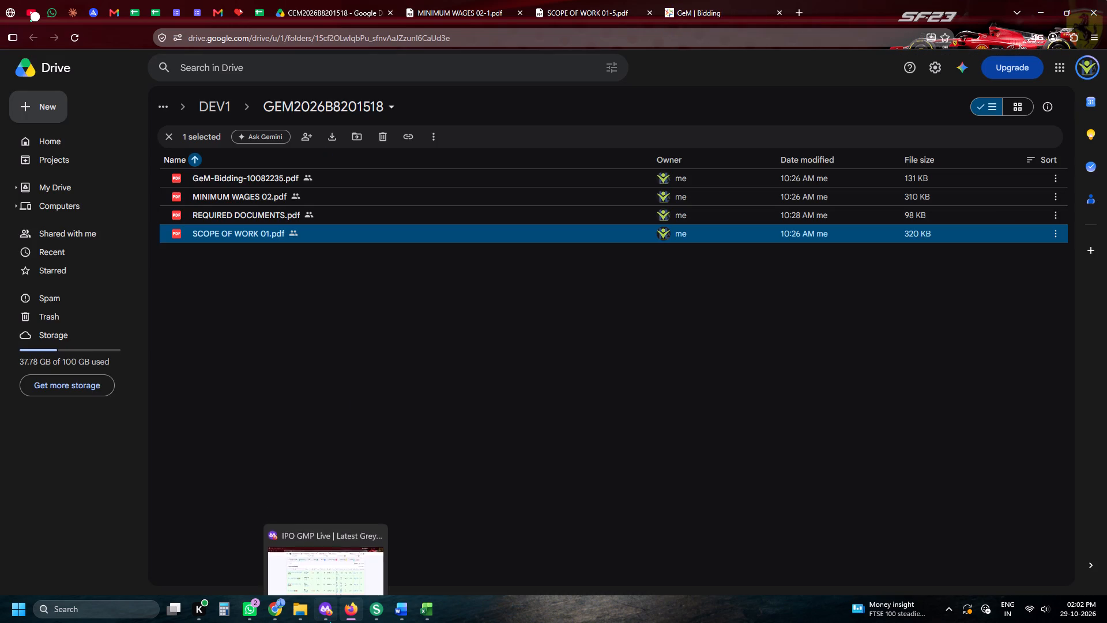
click(240, 0)
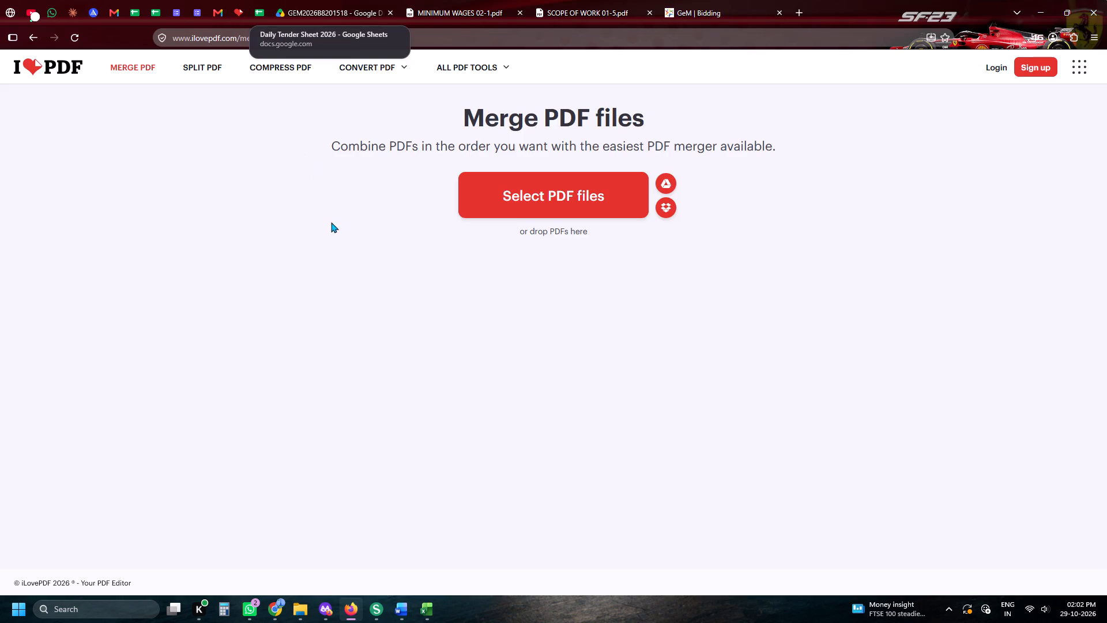
click(374, 599)
scroll(553, 344, down, 2)
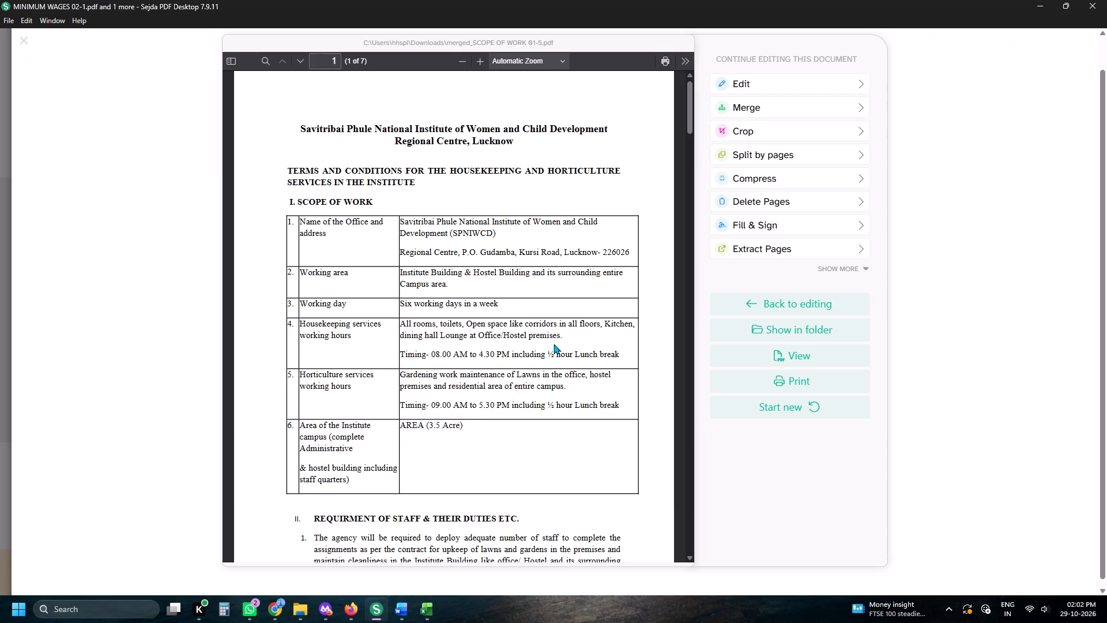
scroll(553, 344, down, 18)
click(771, 72)
click(765, 84)
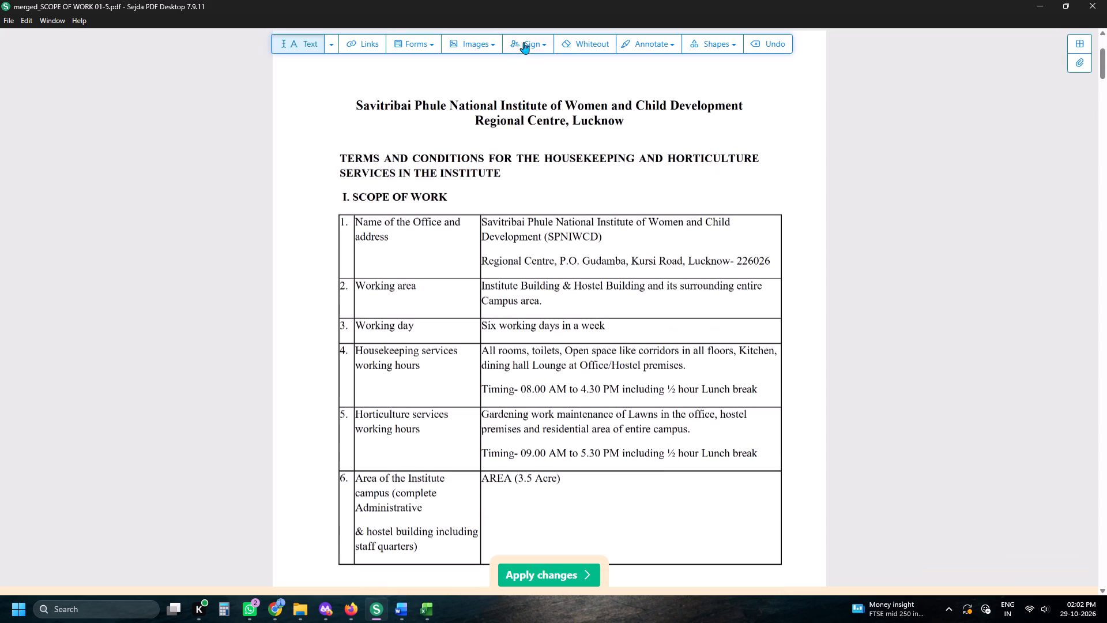
click(524, 42)
click(574, 140)
key(space)
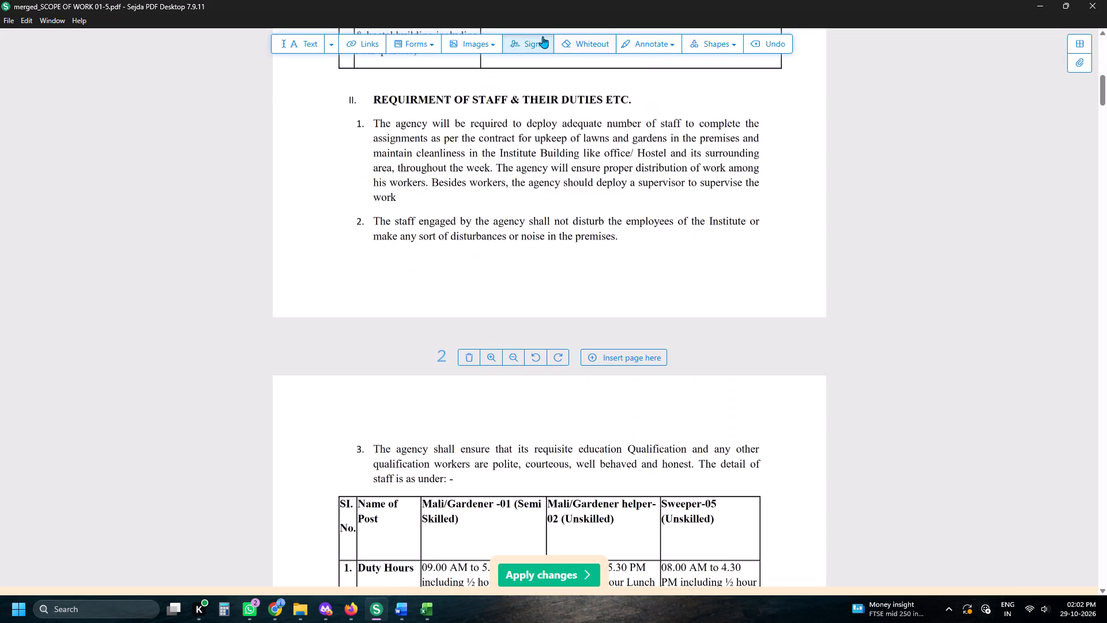
click(543, 36)
click(578, 117)
click(656, 254)
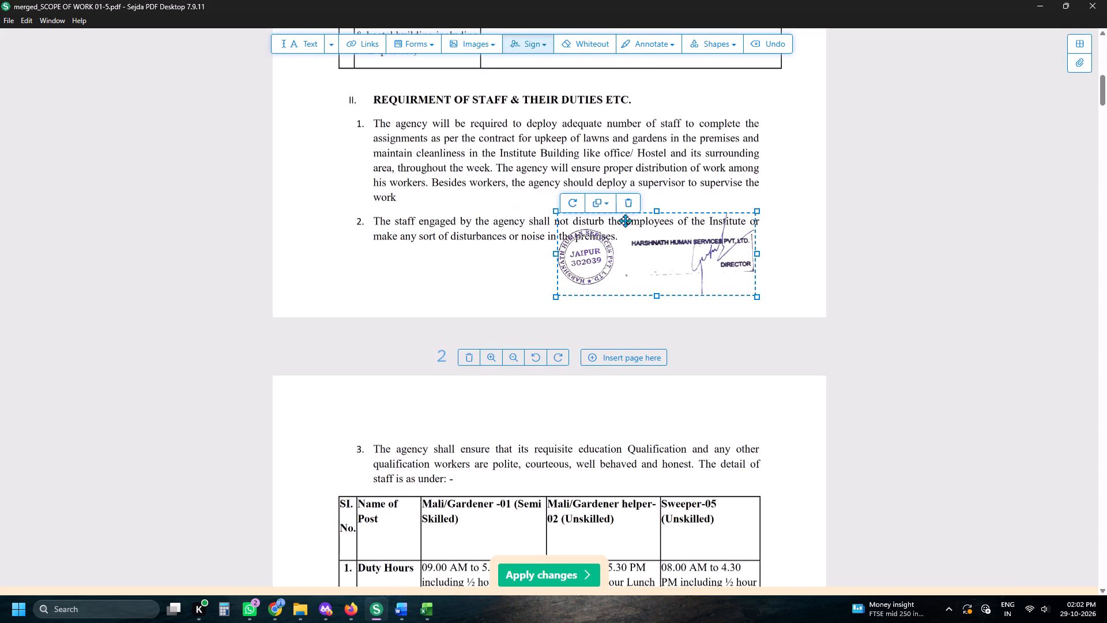
Repeat the stamp and signature on all pages and check the document through to its last page.
click(611, 205)
click(616, 235)
click(616, 226)
key(space)
key(space)
key(space)
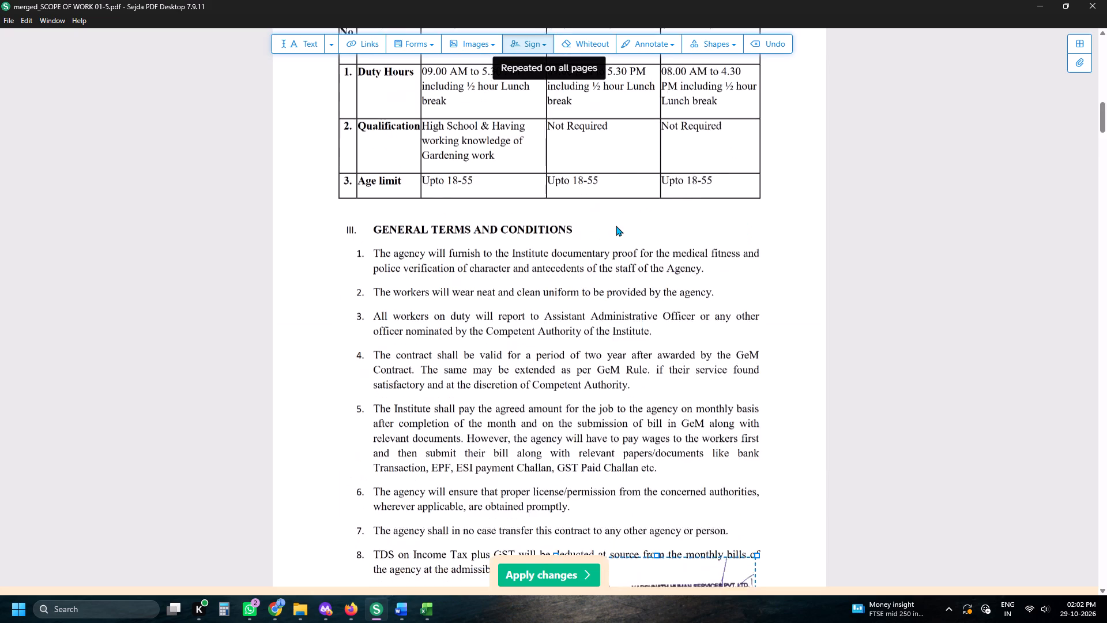
key(space)
key(space)
key(space)
key(space)
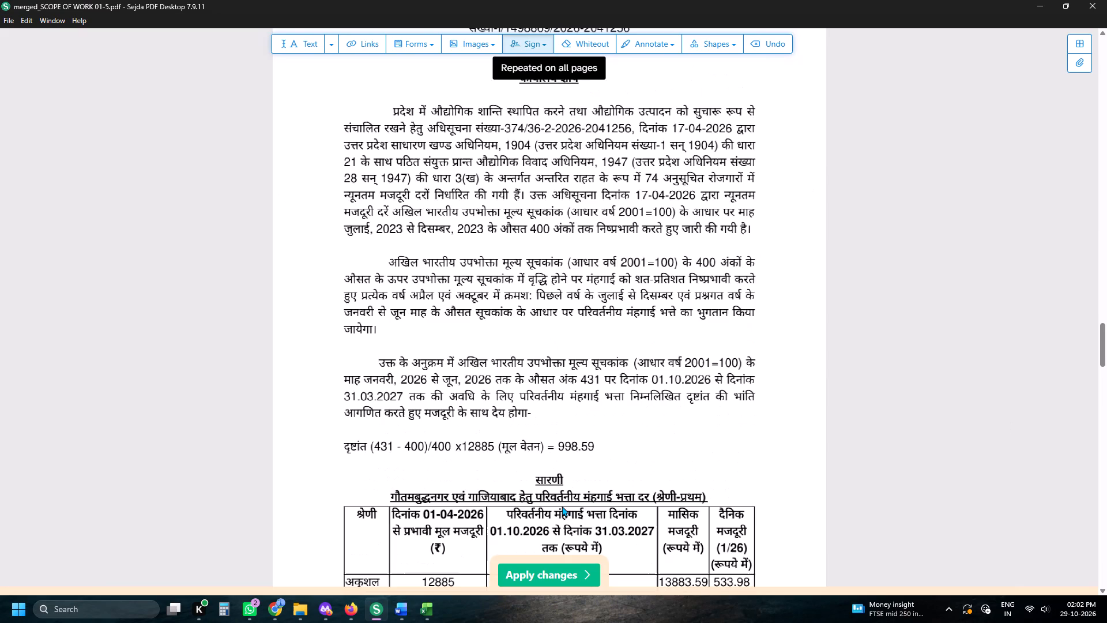
key(space)
key(space)
key(space)
key(space)
key(space)
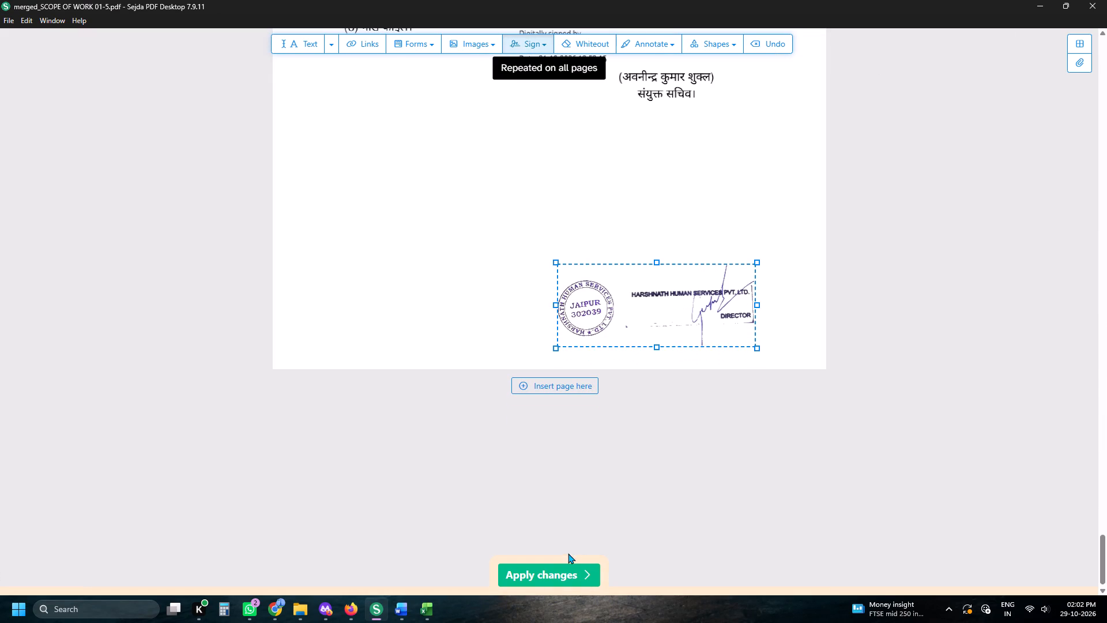
key(space)
Apply the changes and save the stamped PDF as edited_merged_SCOPE OF WORK 01-5 in Downloads.
click(567, 576)
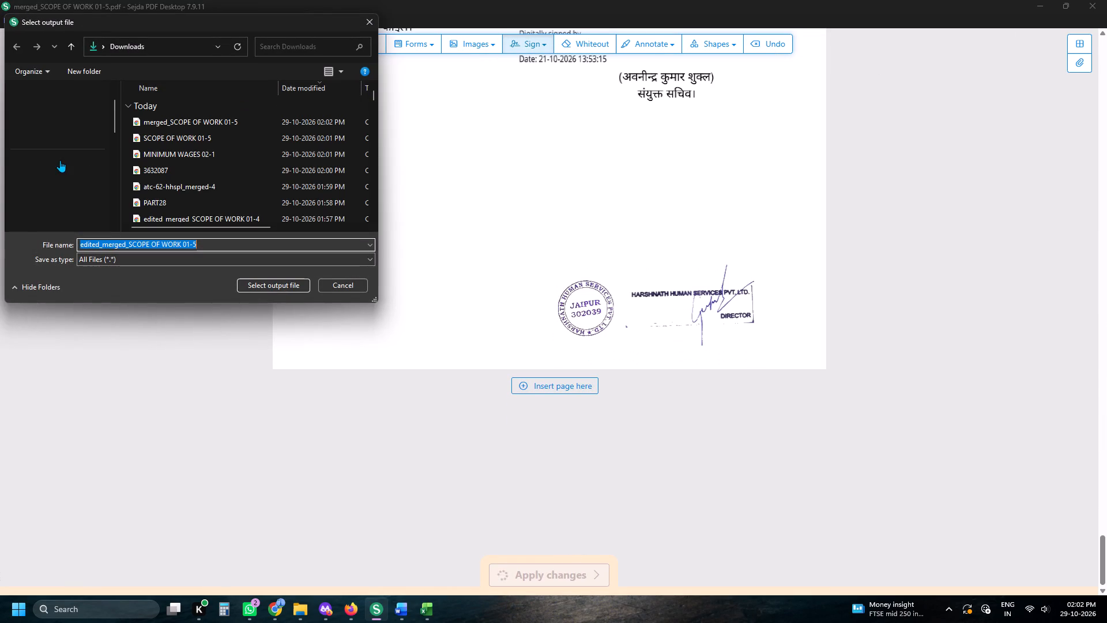
click(59, 140)
click(63, 122)
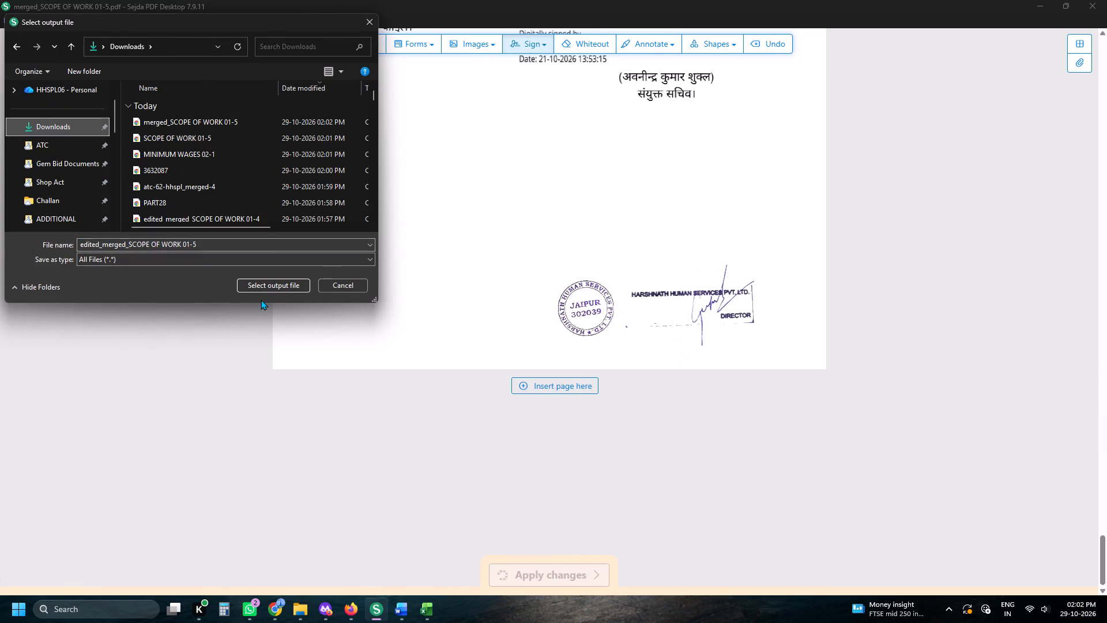
click(262, 280)
On iLovePDF in Firefox, add edited_merged_SCOPE OF WORK 01-5 from Downloads and atc-62-hhspl from the ATC folder to the merge.
click(343, 618)
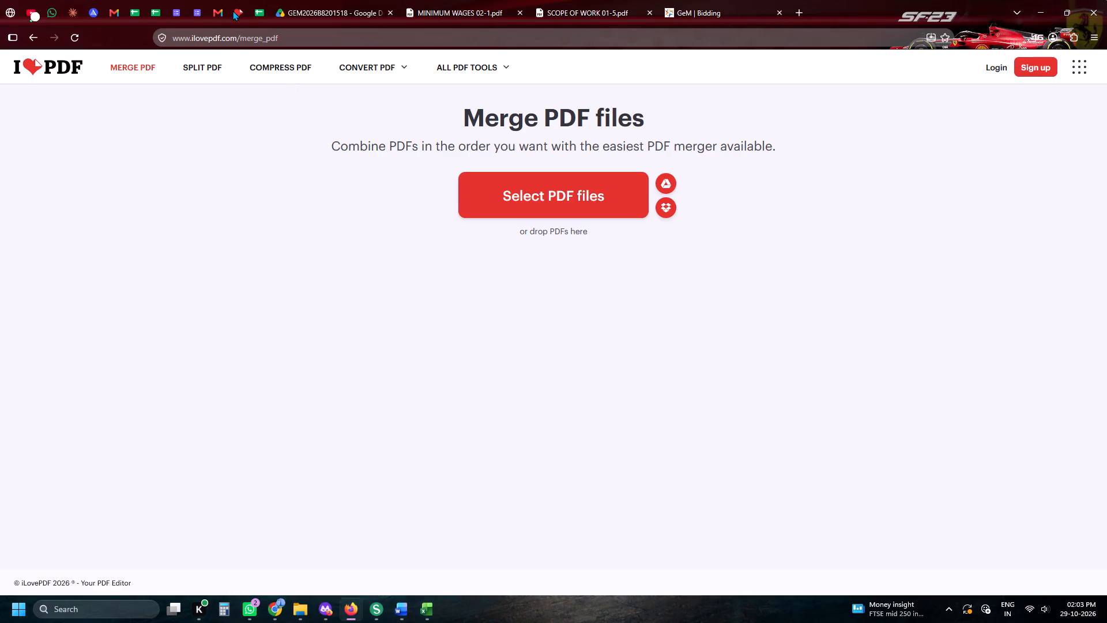
click(502, 196)
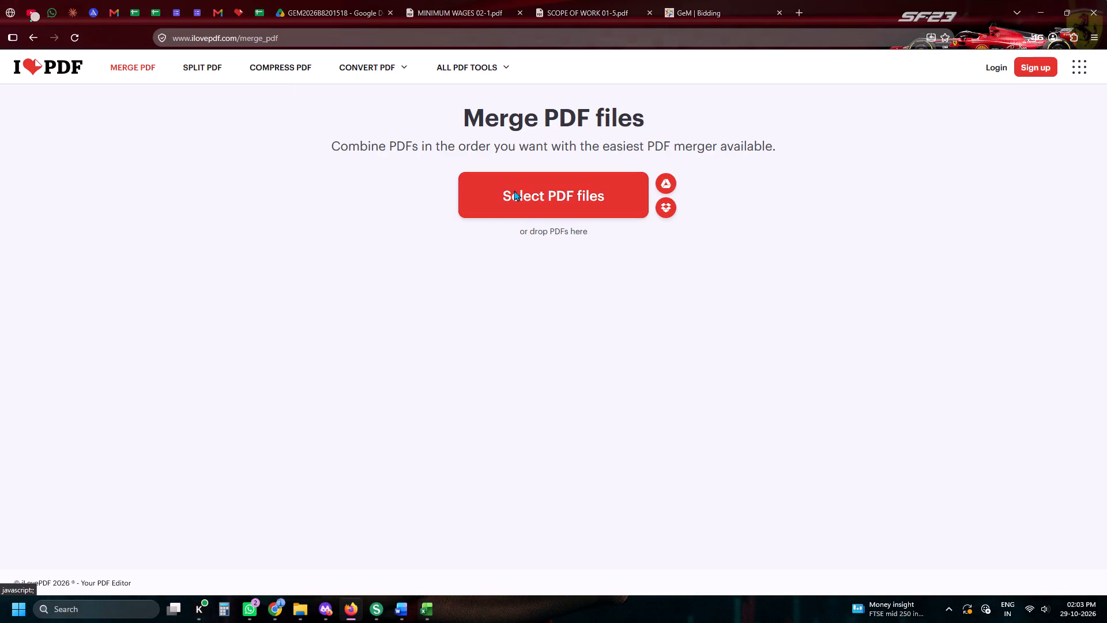
scroll(784, 408, up, 7)
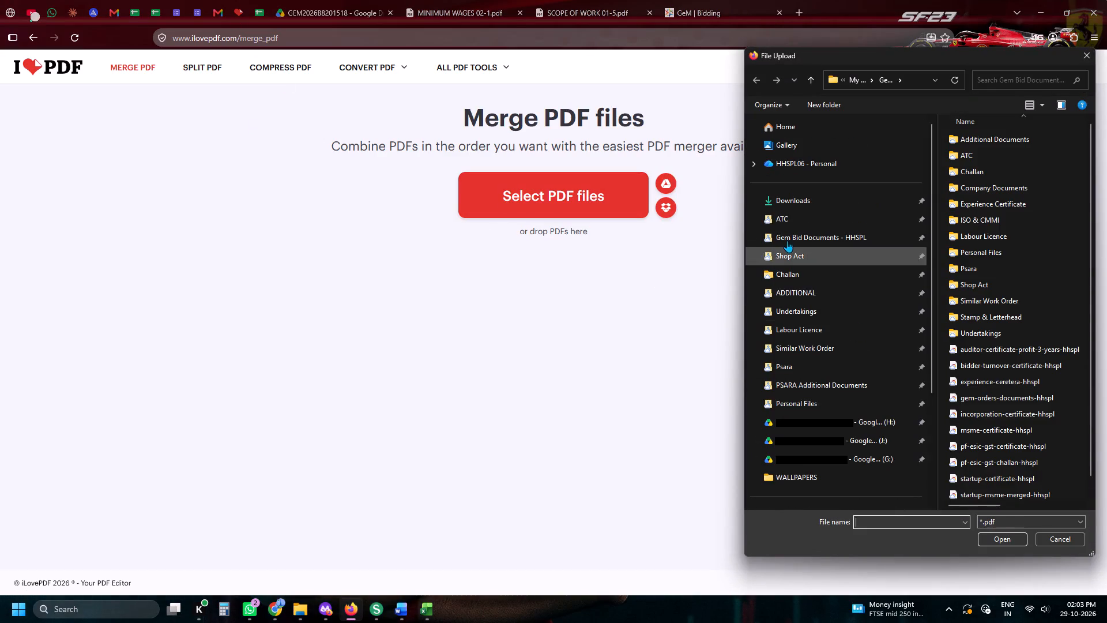
click(786, 208)
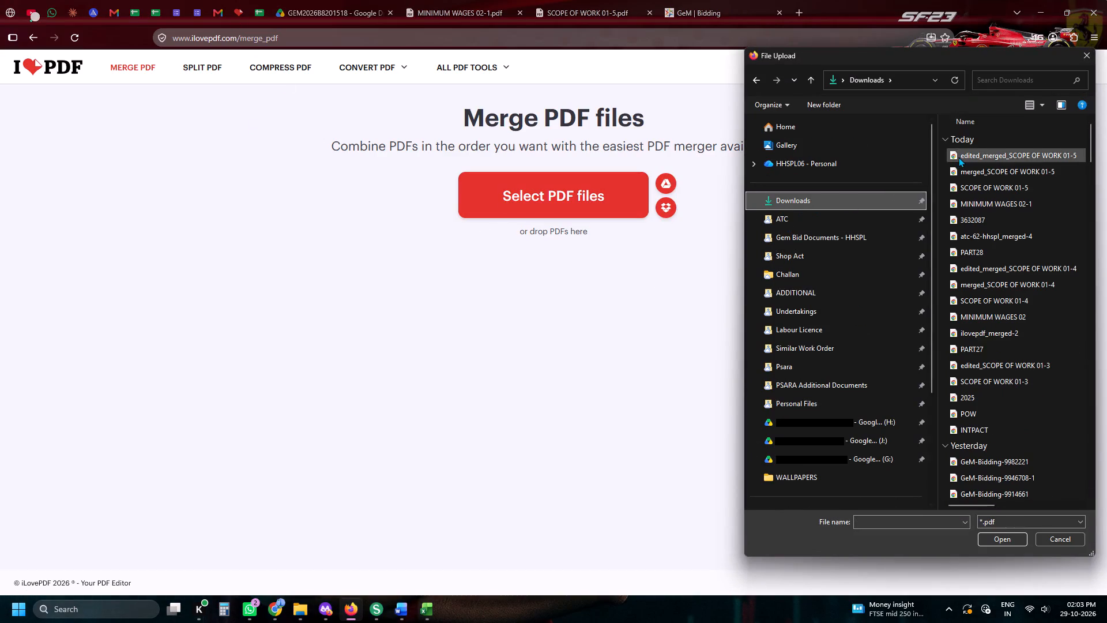
double_click(958, 157)
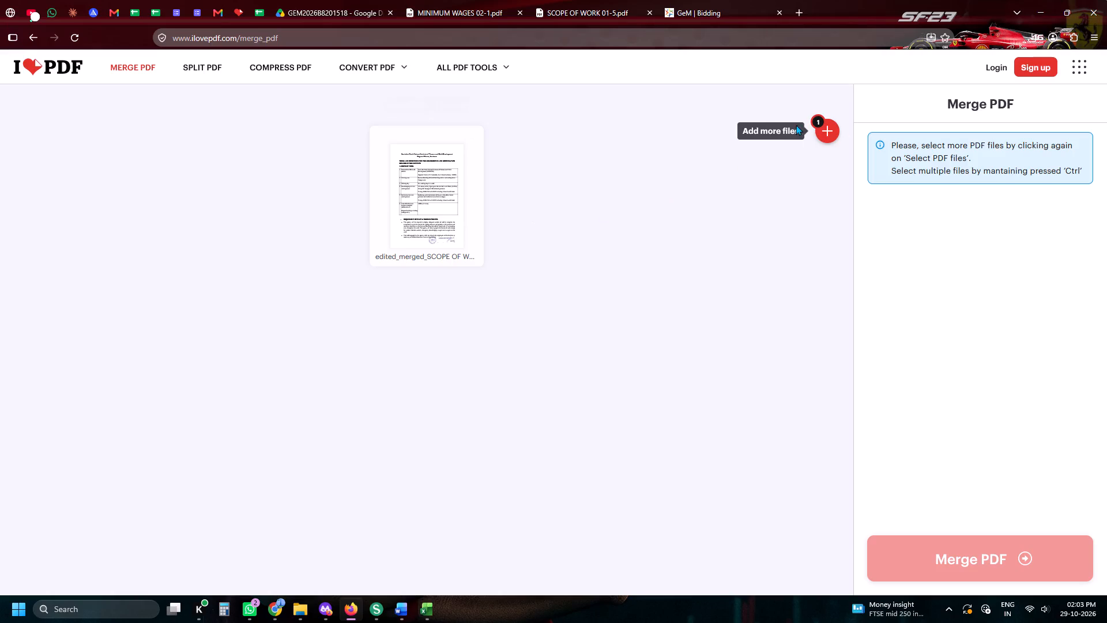
click(833, 135)
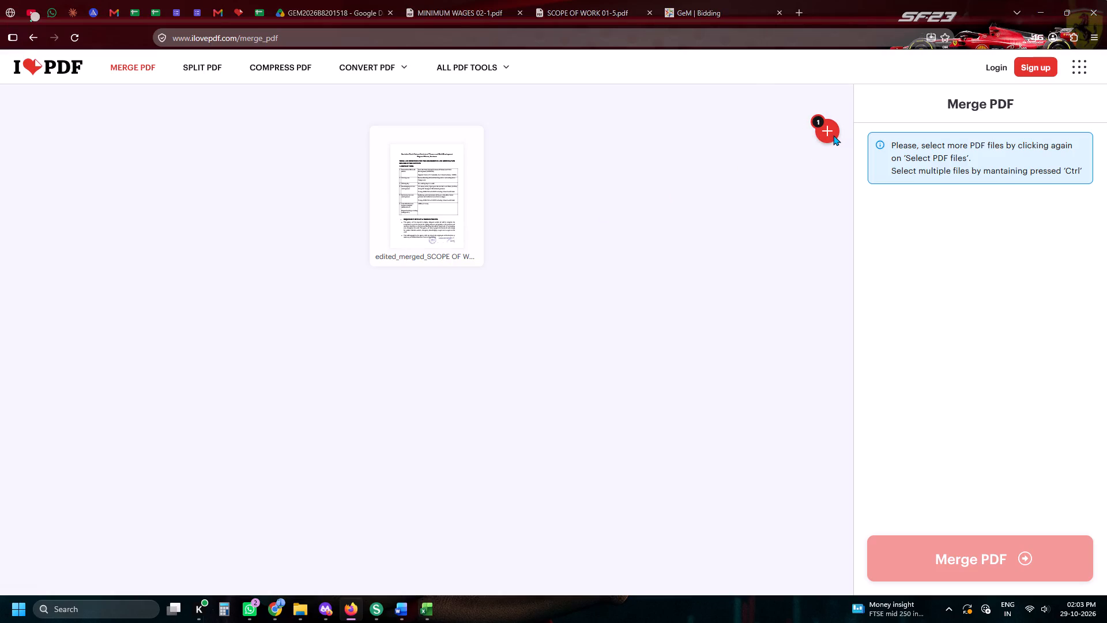
scroll(845, 286, up, 4)
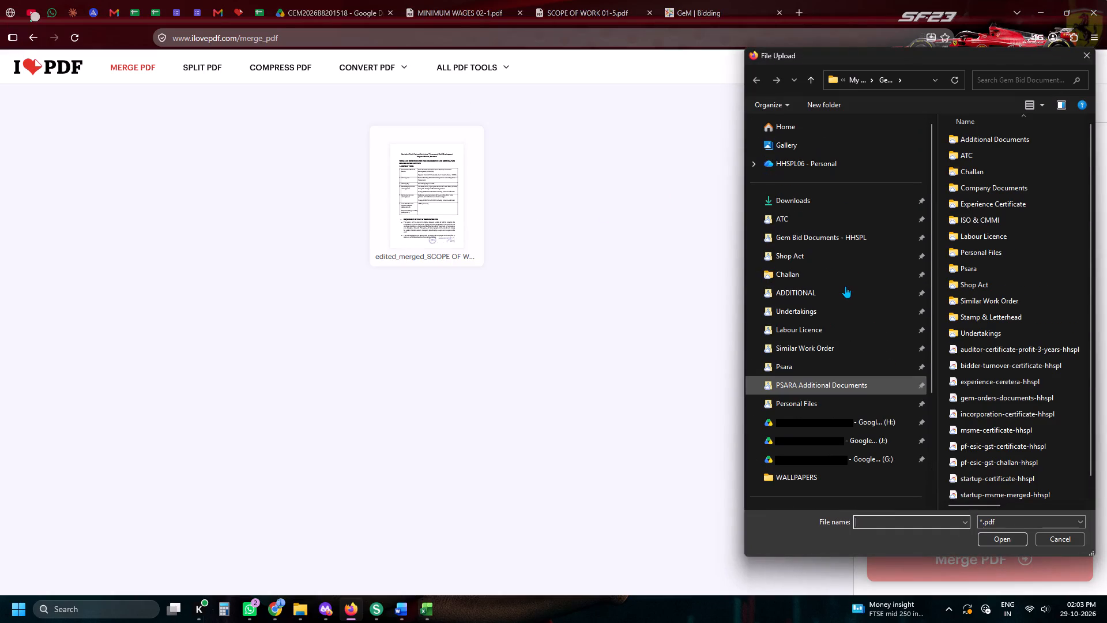
click(786, 222)
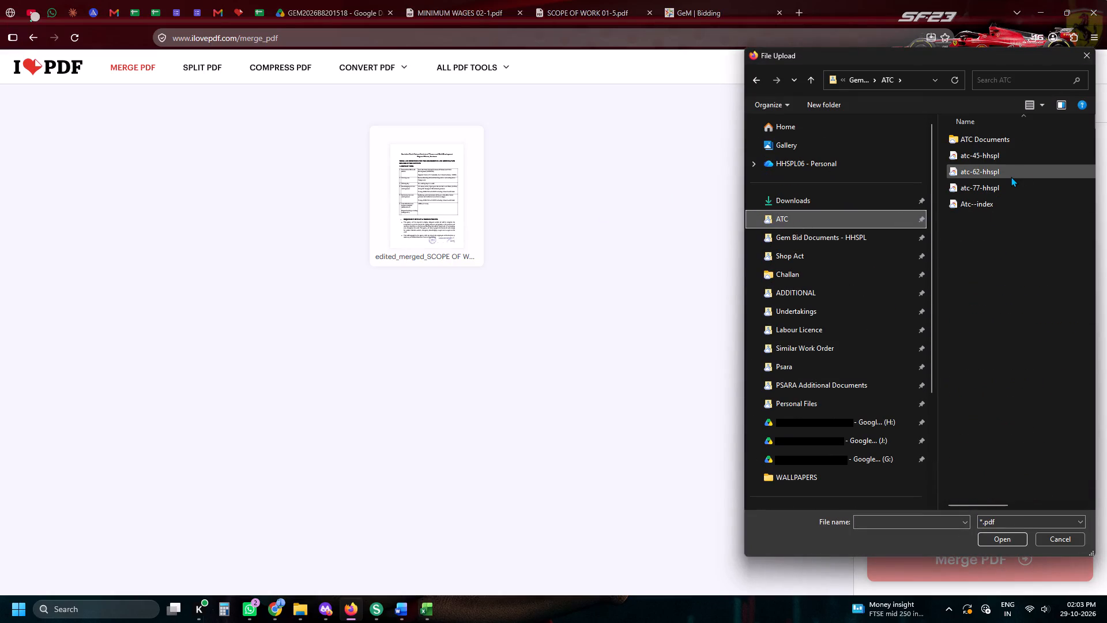
double_click(1005, 177)
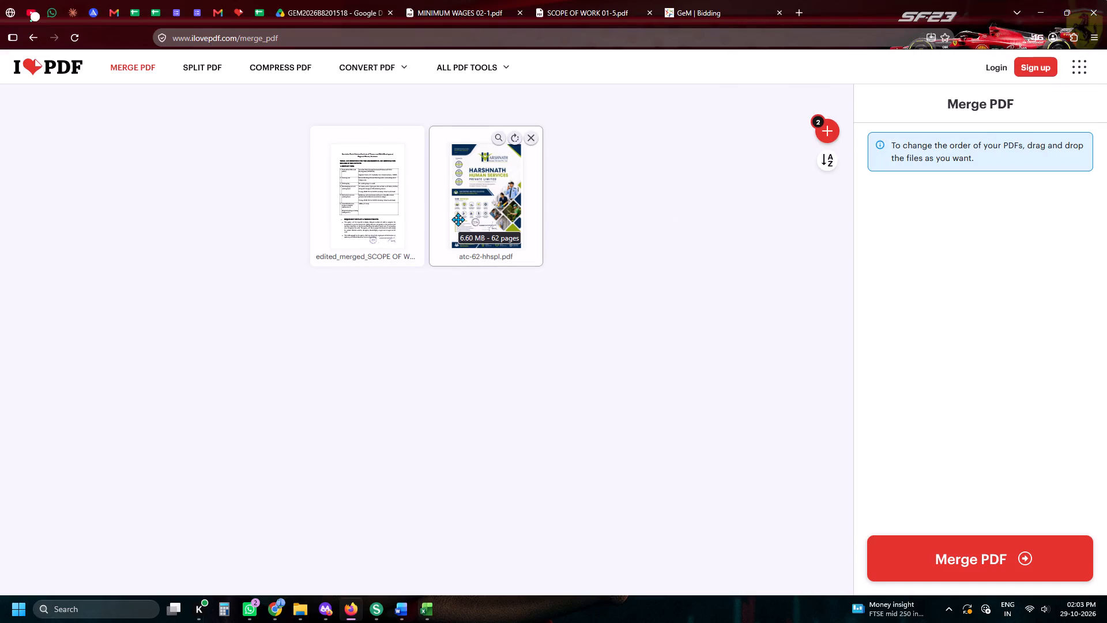
Check the atc-62-page-index document in Word against the Drive folder's files and the minimum wages and scope-of-work PDFs.
click(363, 0)
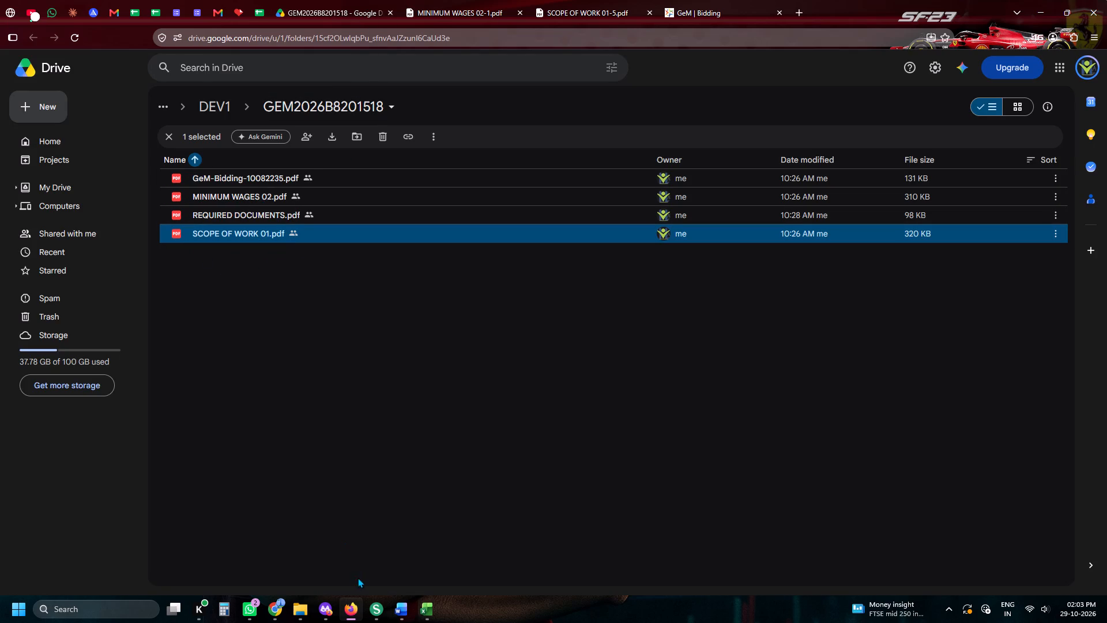
click(399, 610)
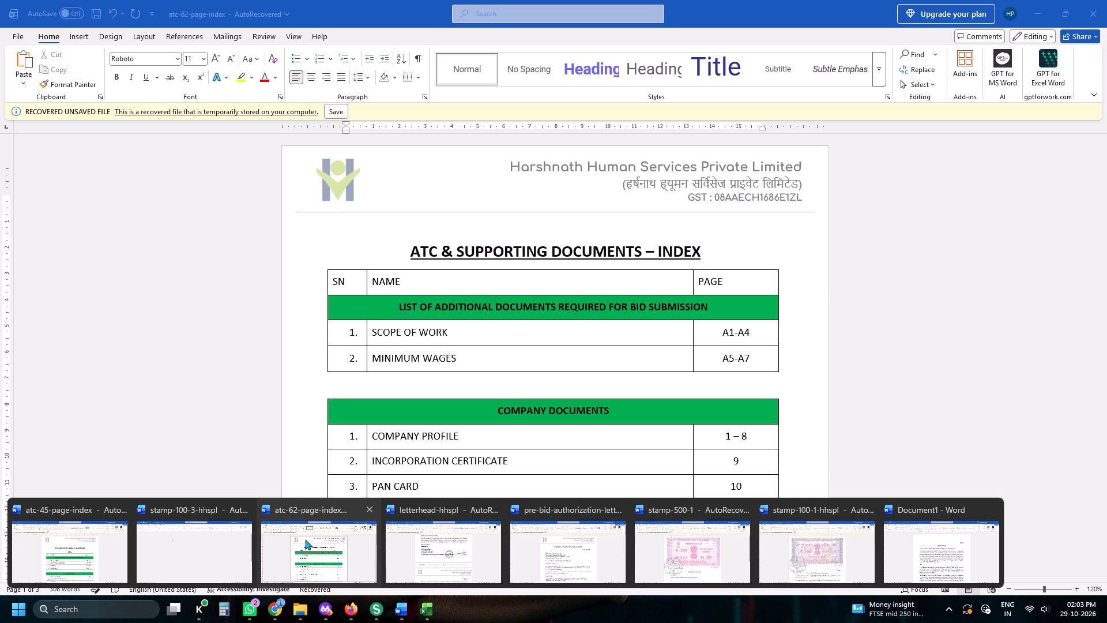
click(305, 539)
key(alt+Tab)
click(486, 0)
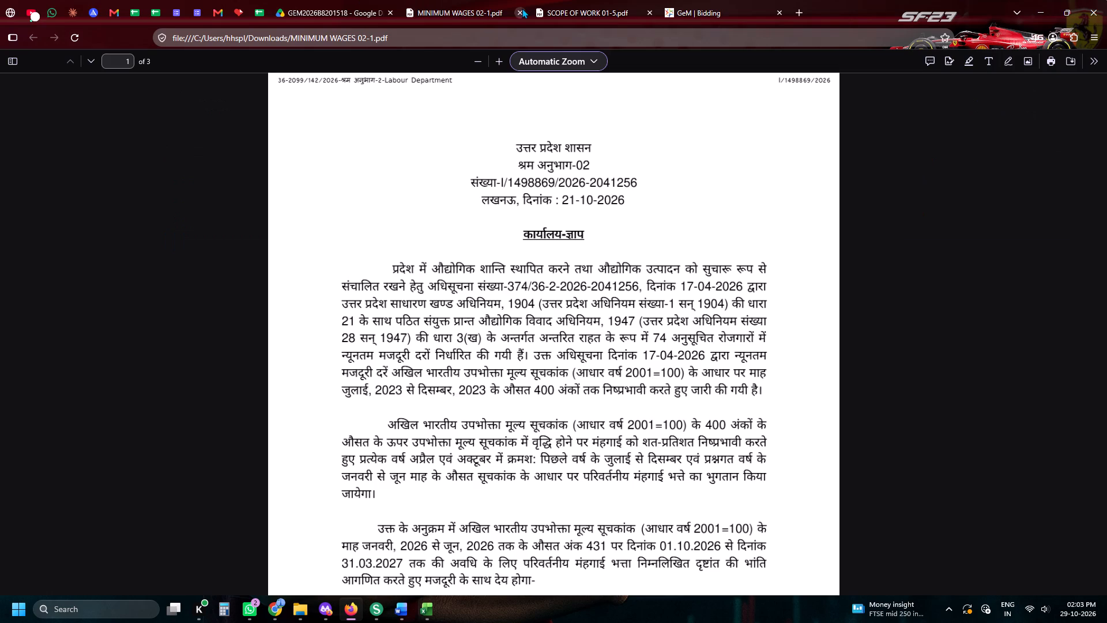
click(552, 0)
key(alt+Tab)
key(alt+Tab)
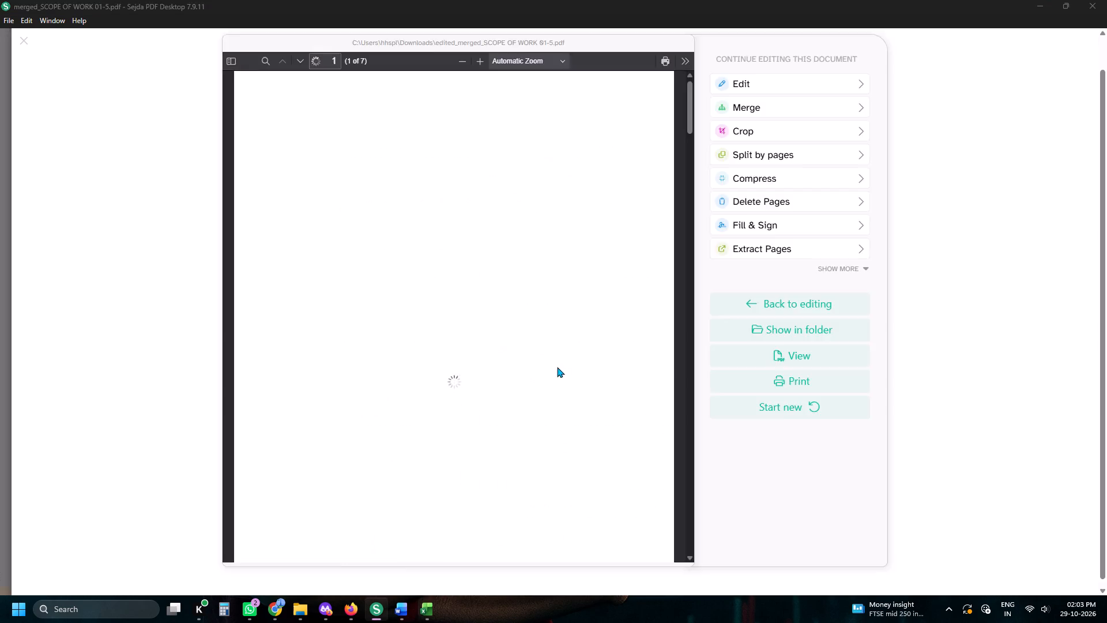
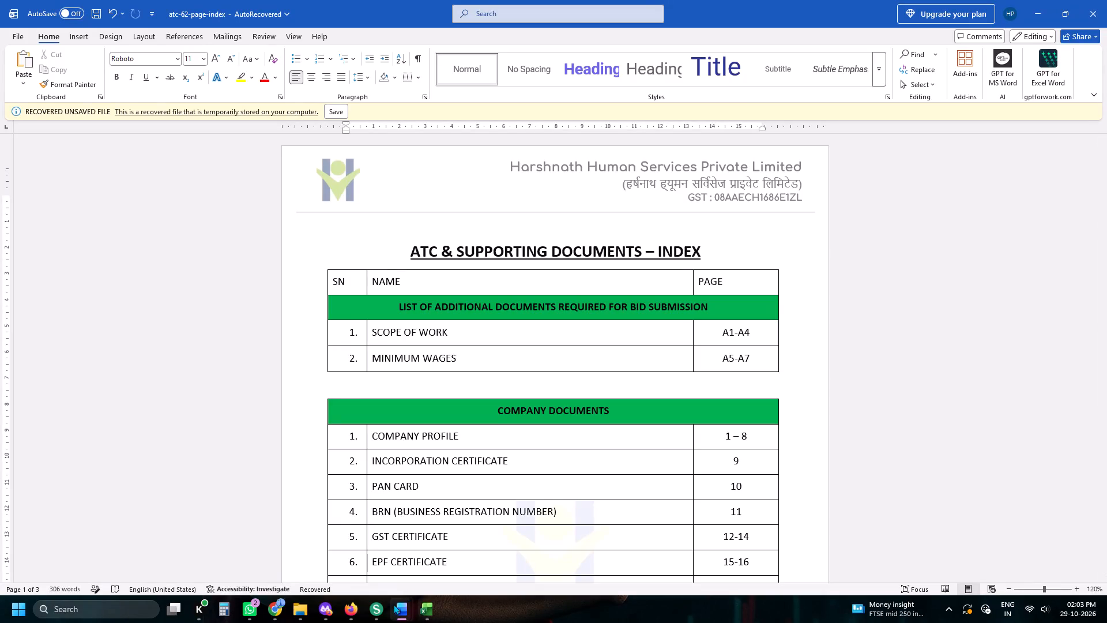
In Firefox, add PART28 from Downloads to the iLovePDF merge, place it first, and merge the three PDFs.
click(325, 616)
click(342, 615)
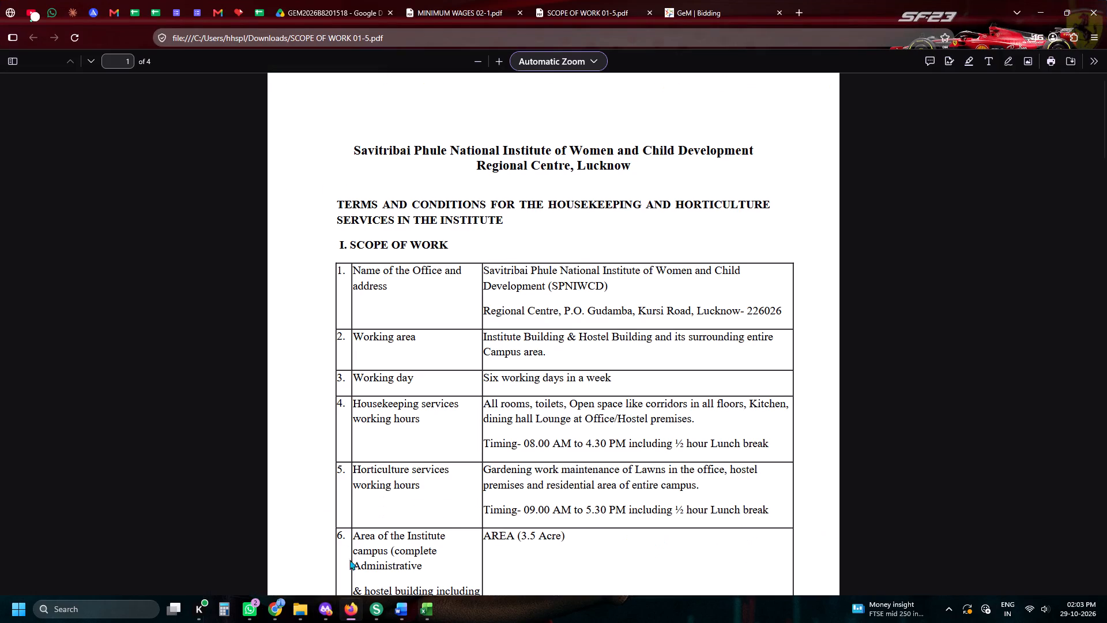
click(232, 15)
click(823, 135)
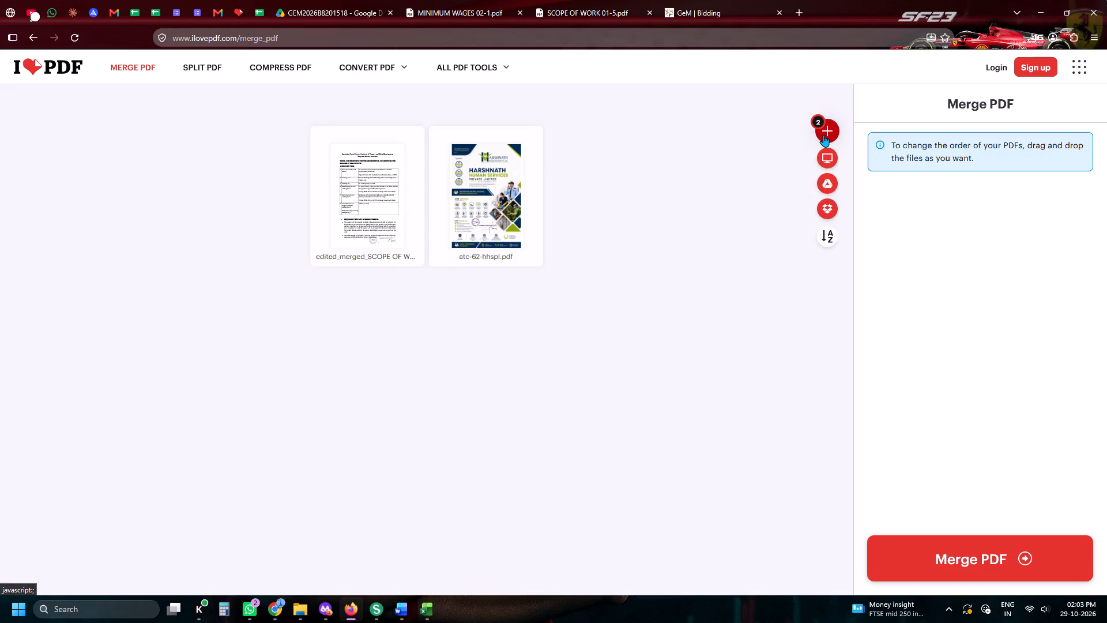
scroll(818, 301, up, 9)
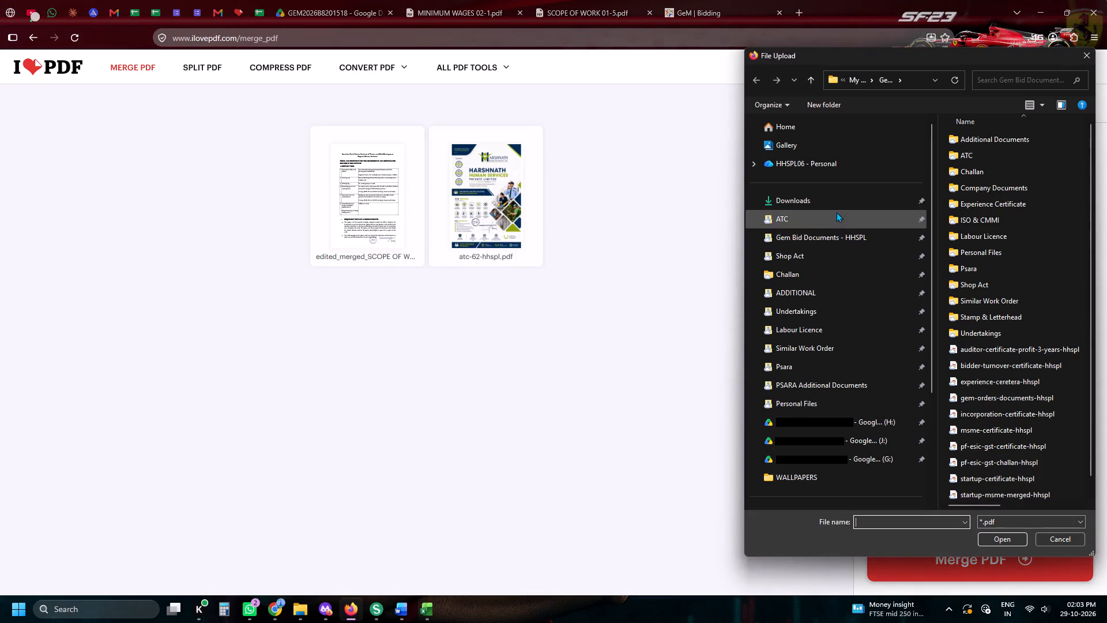
click(836, 198)
double_click(977, 246)
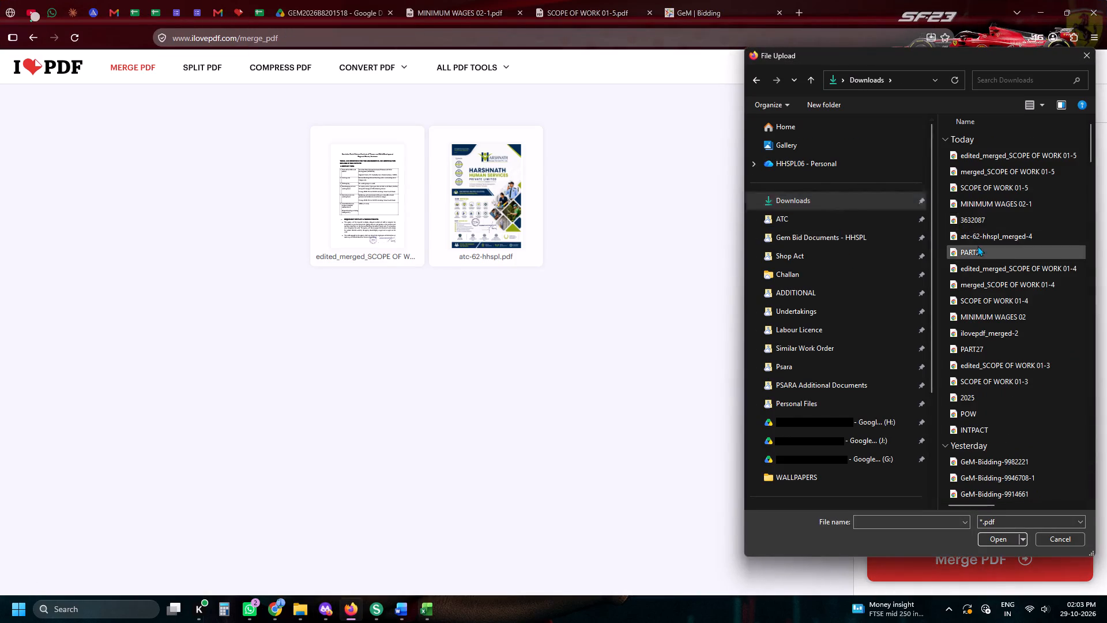
drag(583, 237, 314, 226)
click(906, 558)
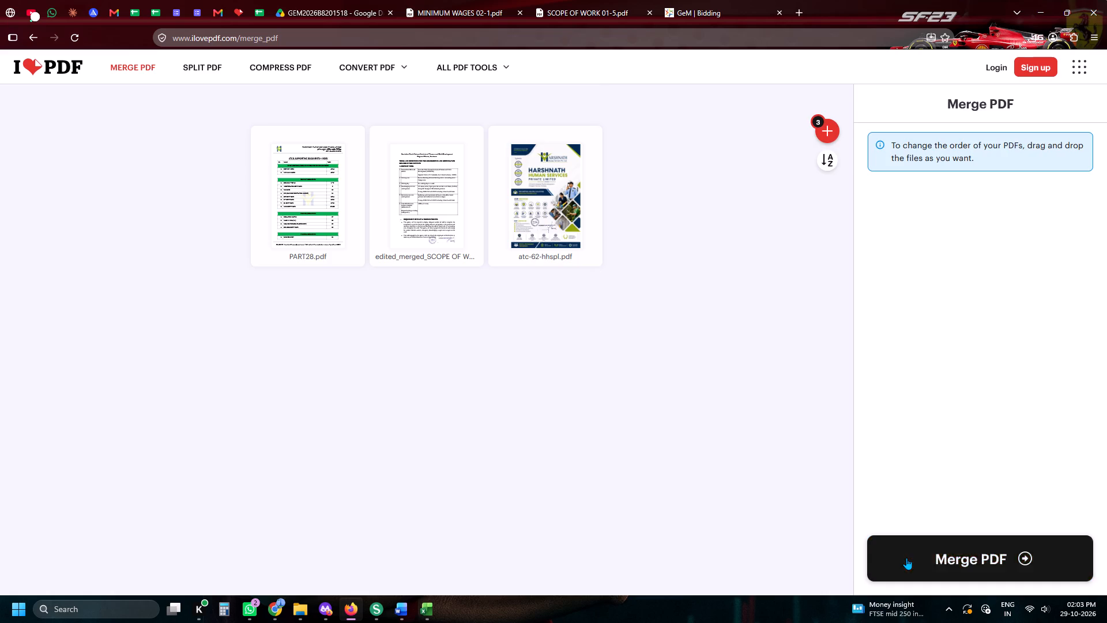
On the GeM bid's Offer Price page, enter 3.85 for both the Highly-Skilled and Skilled manpower service charges.
click(748, 0)
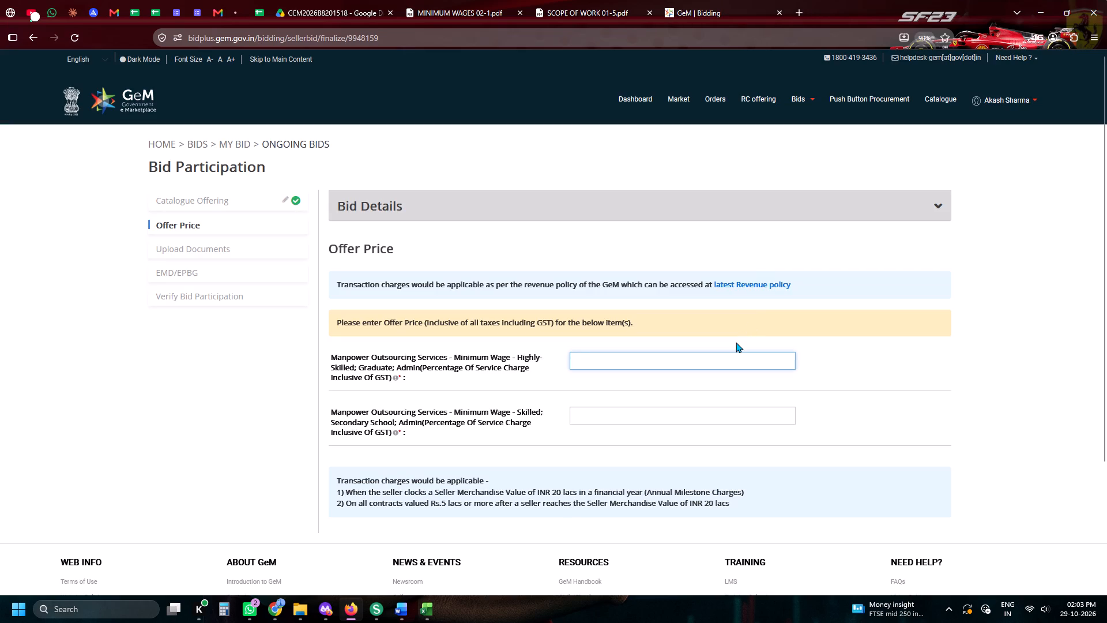
text(3.85)
key(Tab)
text(3.85)
key(Tab)
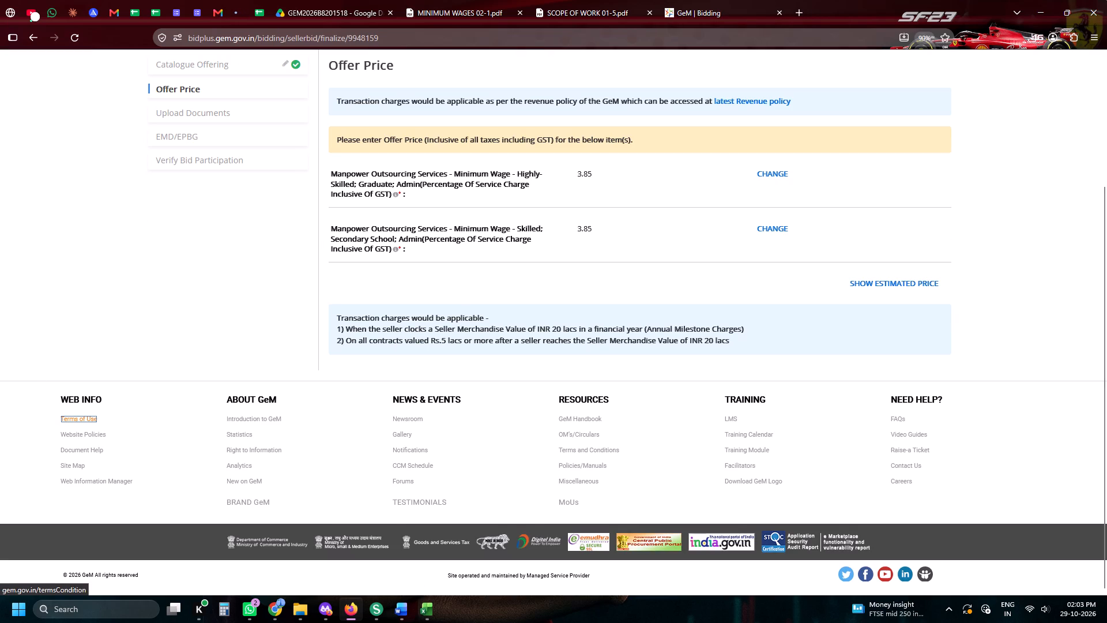
Show the estimated price, proceed with it, and encrypt and save the financial quote.
click(896, 282)
scroll(649, 394, down, 6)
click(745, 569)
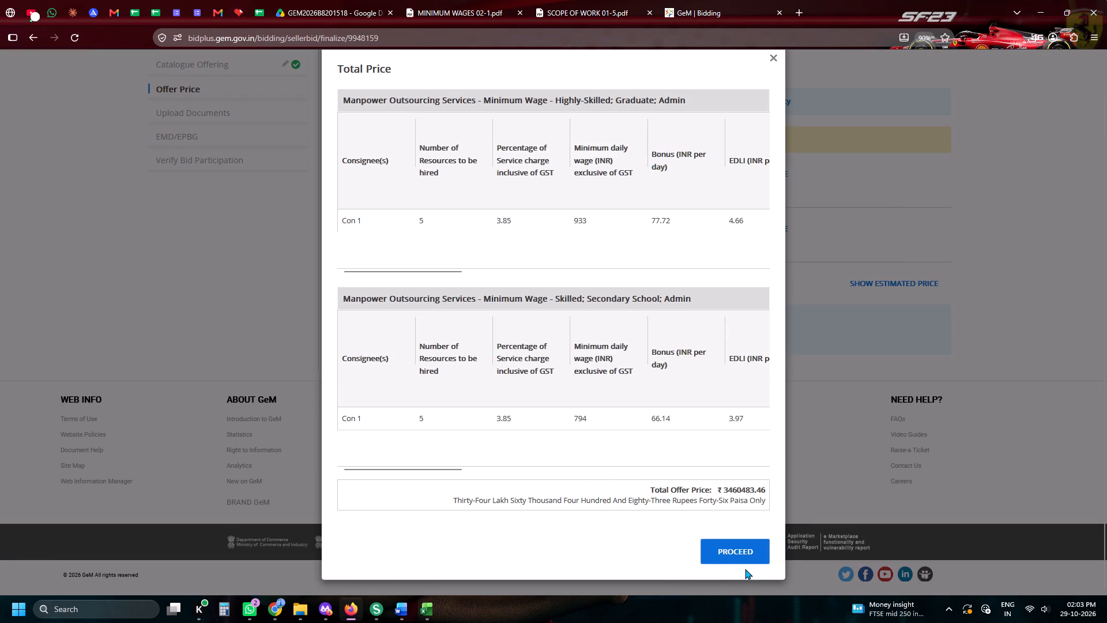
click(724, 556)
click(880, 317)
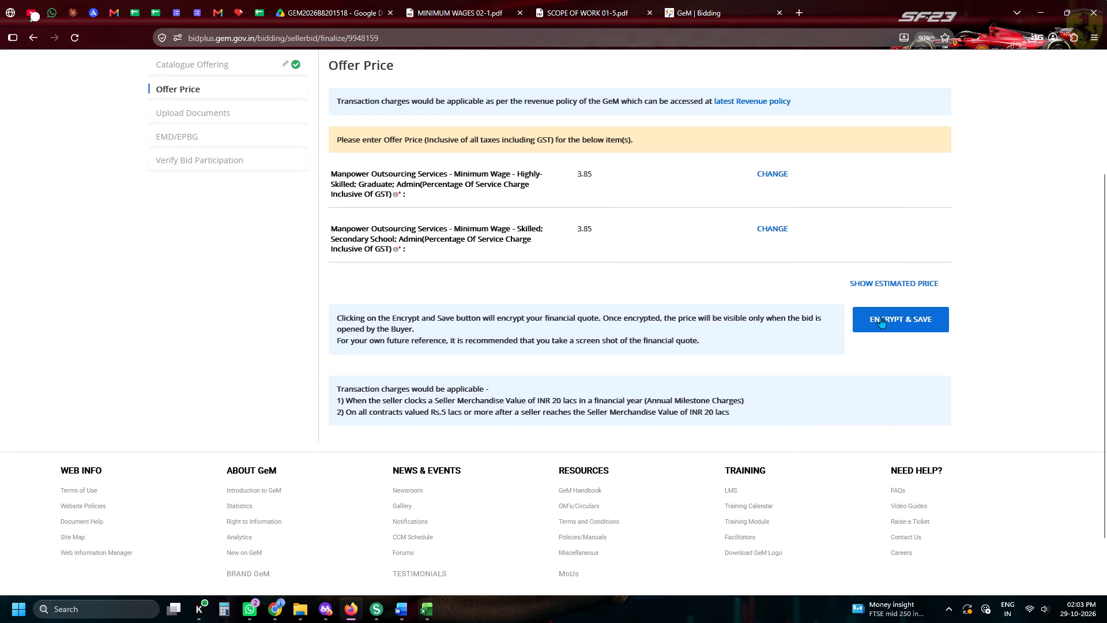
click(607, 341)
click(585, 352)
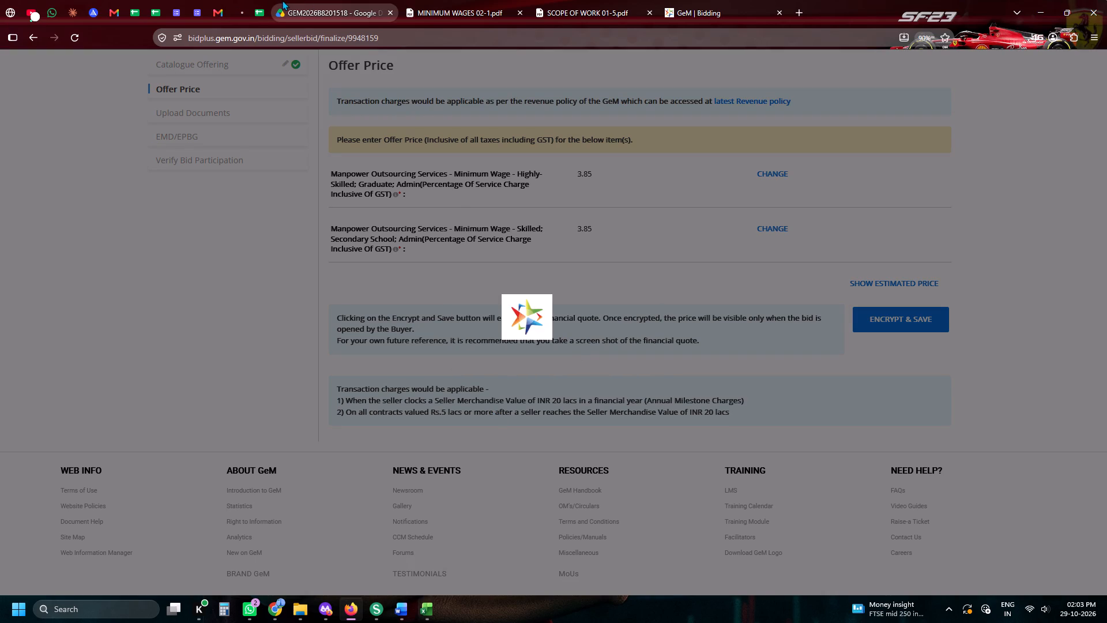
Check the row for bid GEM/2026/B/8201518 in the tender tracking spreadsheet.
click(269, 3)
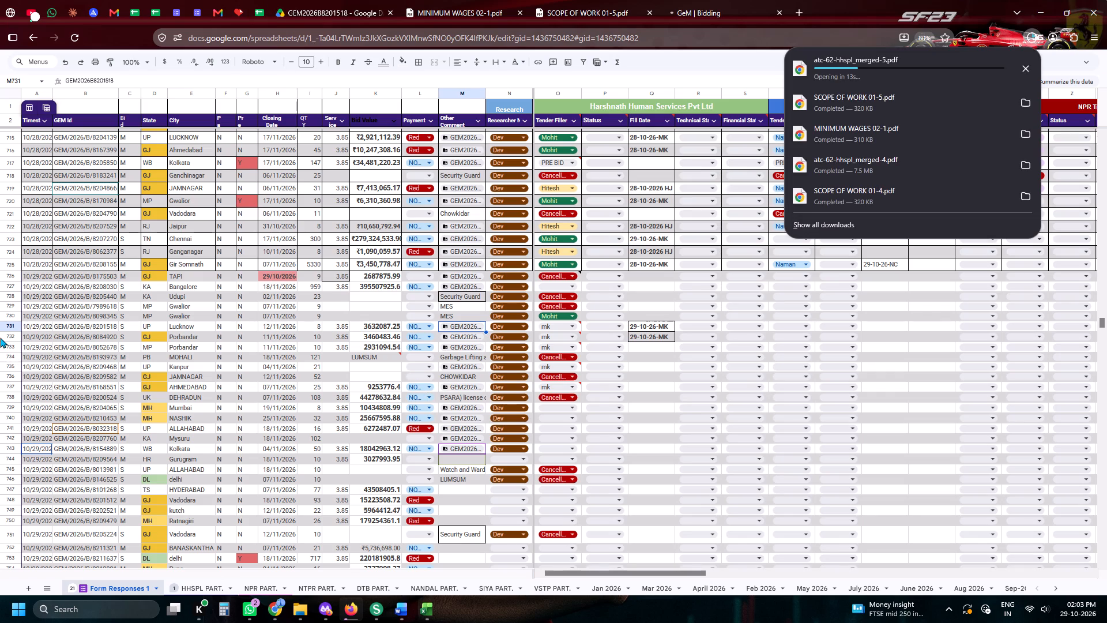
click(0, 329)
click(0, 328)
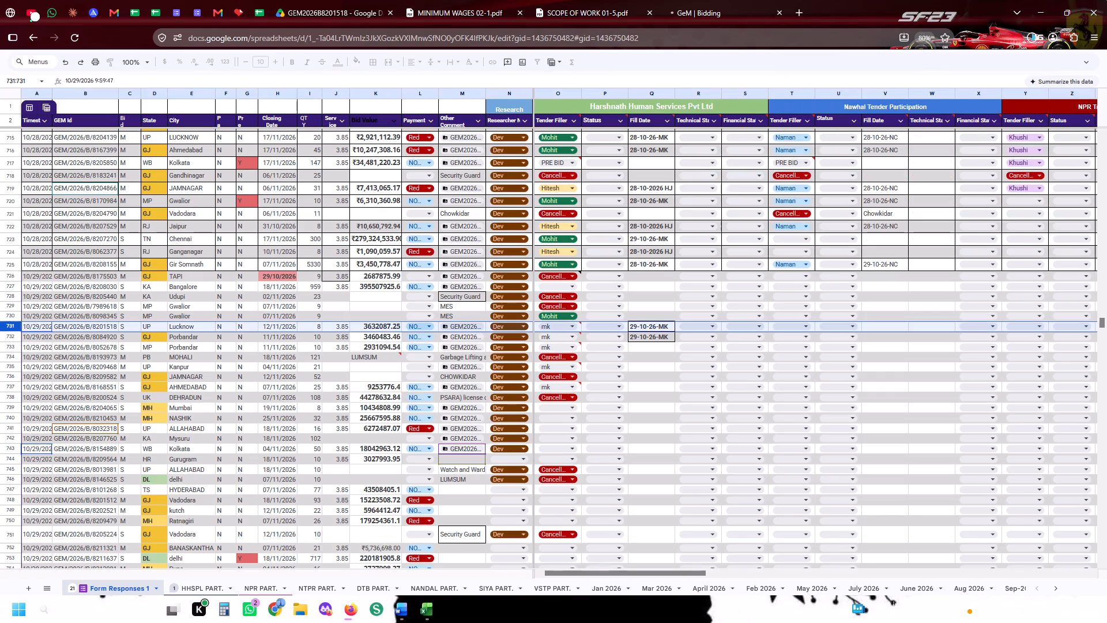
Return to the GeM bid and reload its document upload page.
click(669, 0)
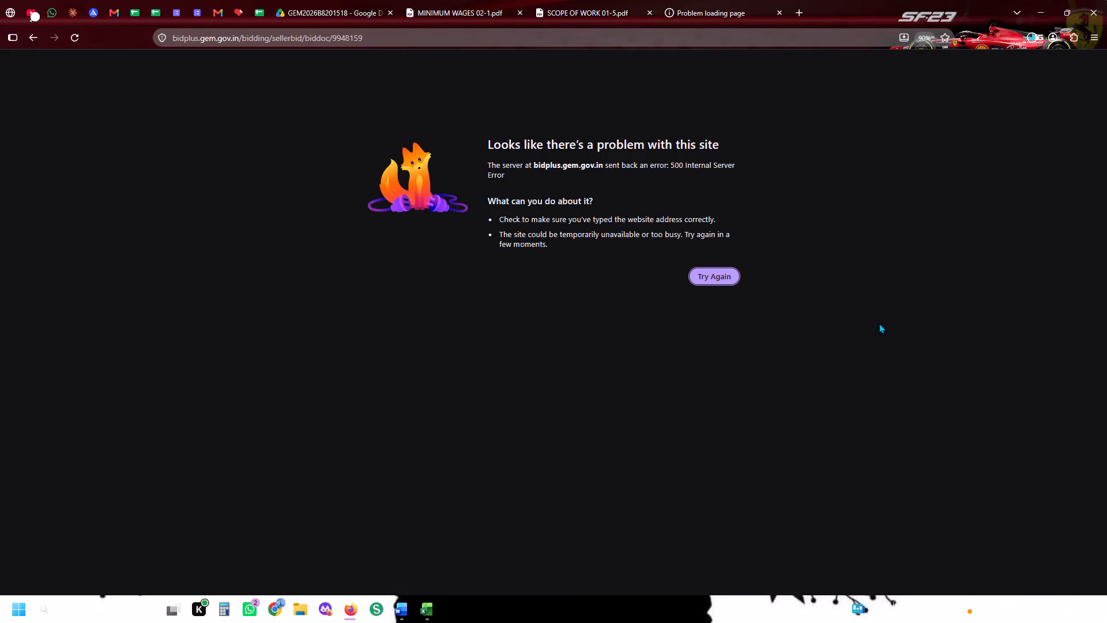
click(736, 274)
click(725, 279)
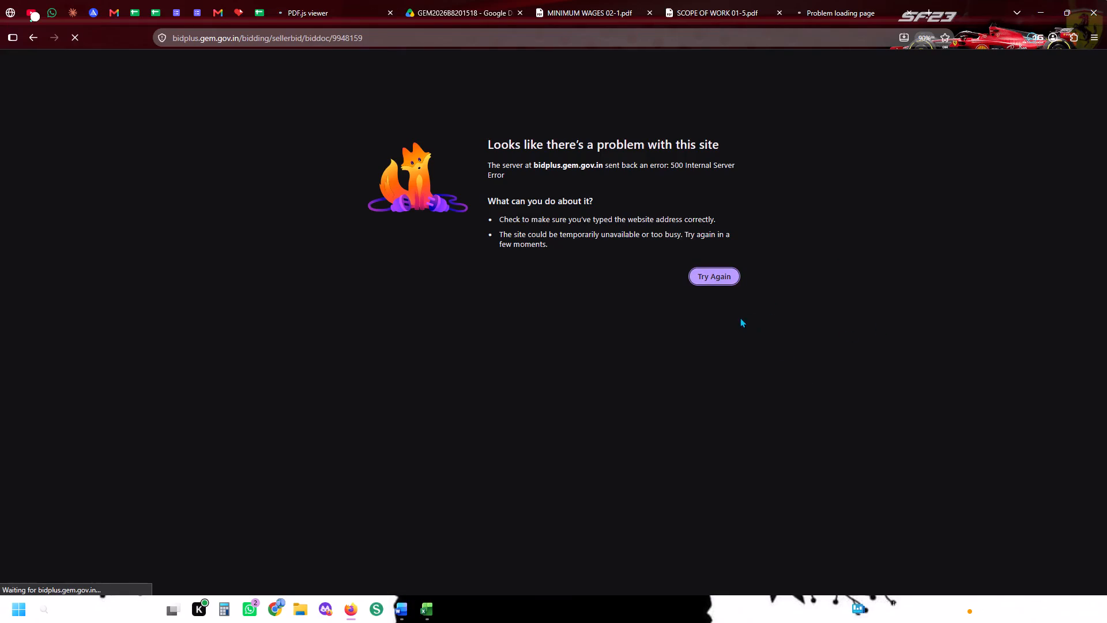
Upload experience-ceretera-hhspl for Experience Criteria and bidder-turnover-certificate-hhspl for Bidder Turnover from the Gem Bid Documents - HHSPL folder.
click(648, 283)
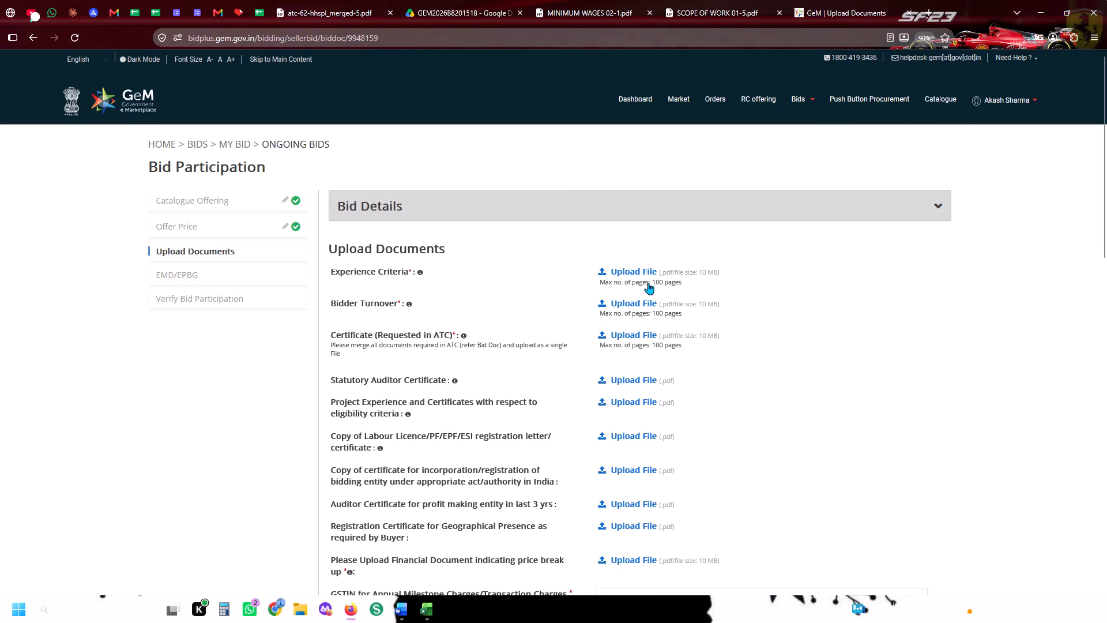
scroll(781, 266, up, 4)
click(817, 236)
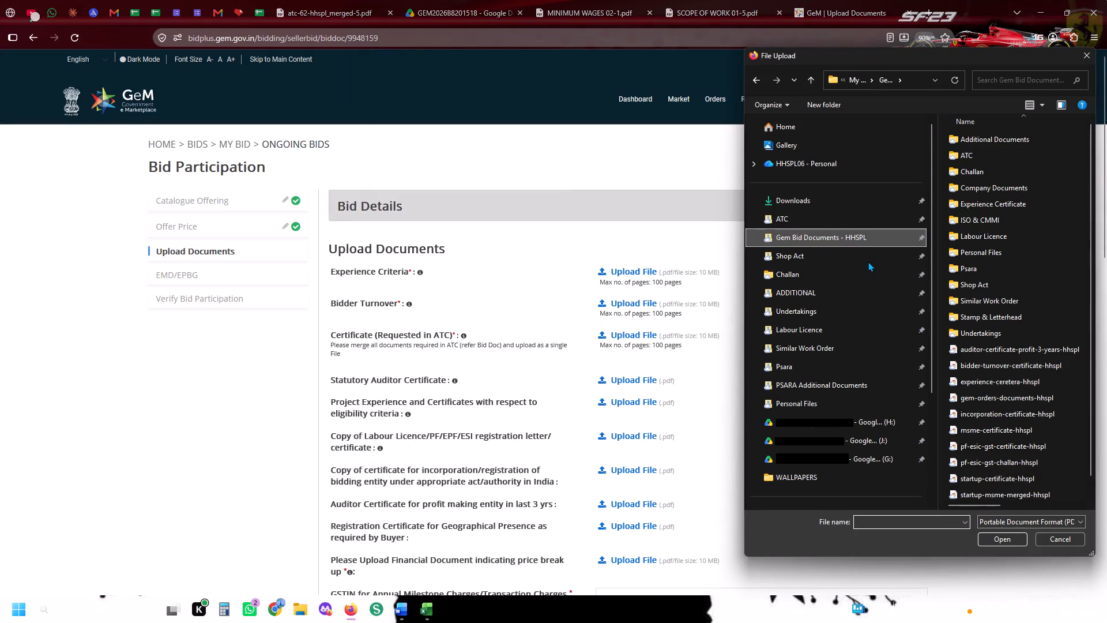
double_click(977, 376)
click(619, 309)
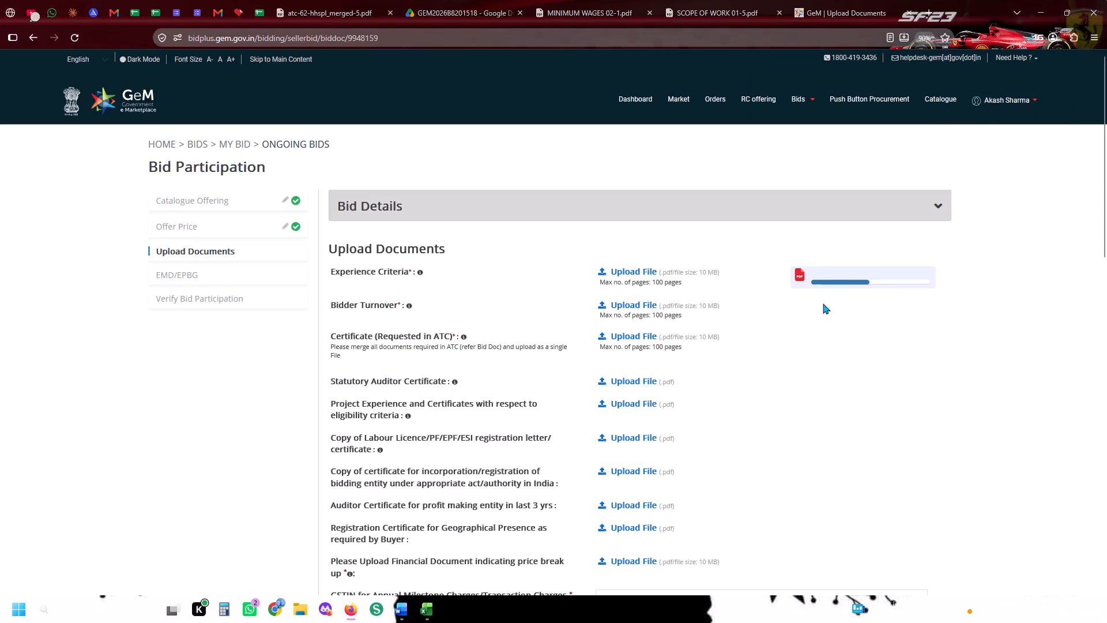
scroll(917, 302, down, 4)
double_click(971, 366)
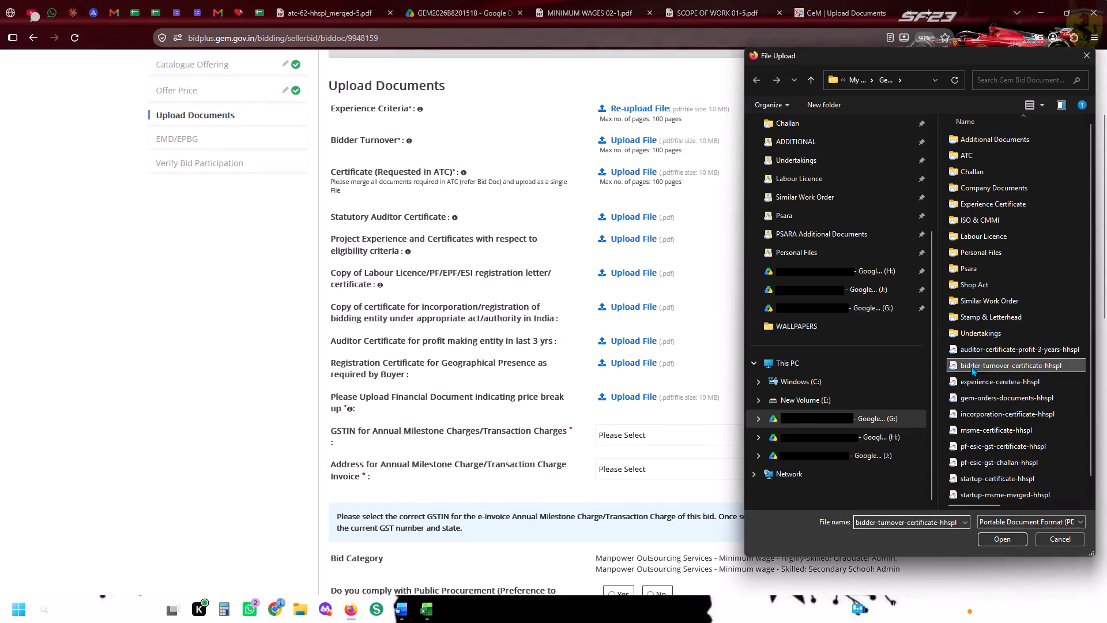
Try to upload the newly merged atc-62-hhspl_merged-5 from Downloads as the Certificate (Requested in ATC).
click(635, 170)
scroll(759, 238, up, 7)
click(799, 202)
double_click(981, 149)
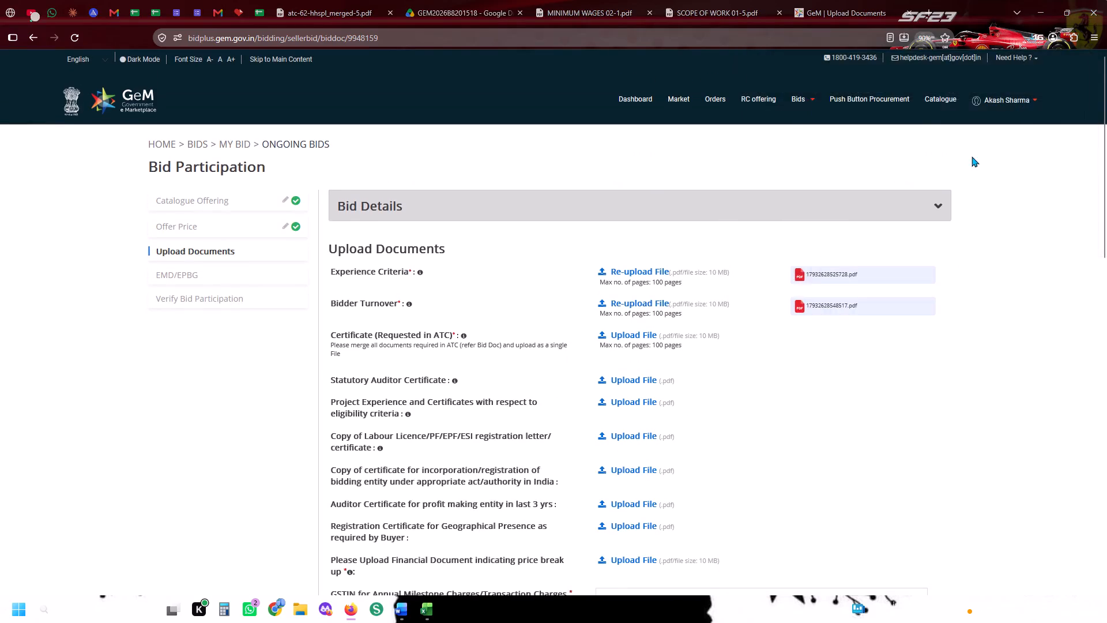
Upload statutory-auditor-certificate-hhspl from the Gem Bid Documents - HHSPL folder as the Statutory Auditor Certificate.
scroll(815, 258, down, 2)
click(617, 222)
click(617, 219)
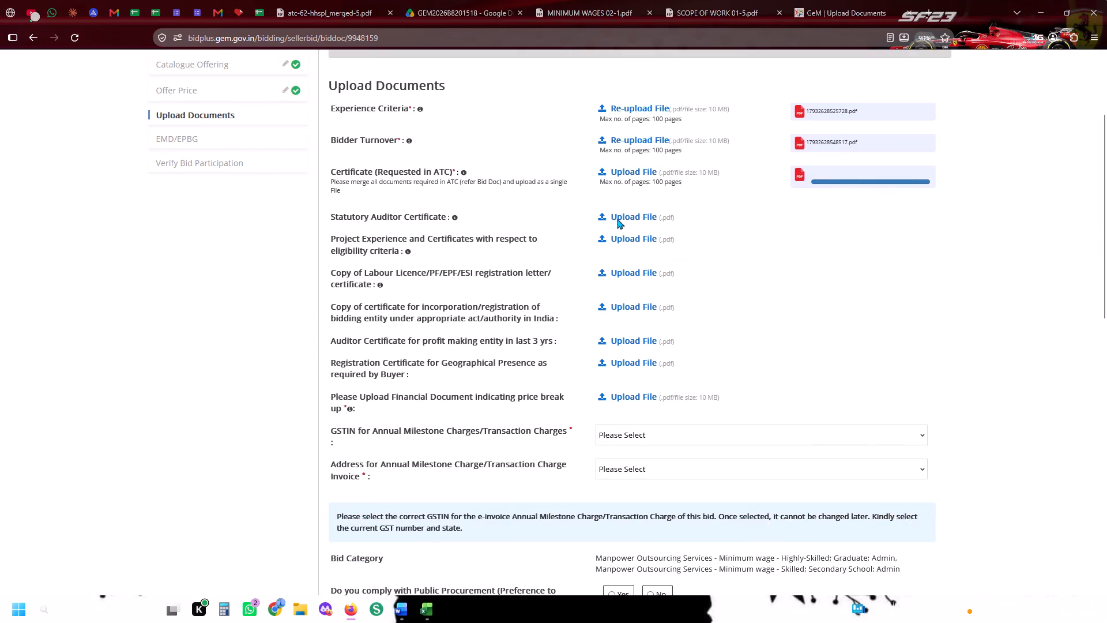
scroll(775, 286, up, 4)
click(815, 242)
scroll(999, 393, down, 5)
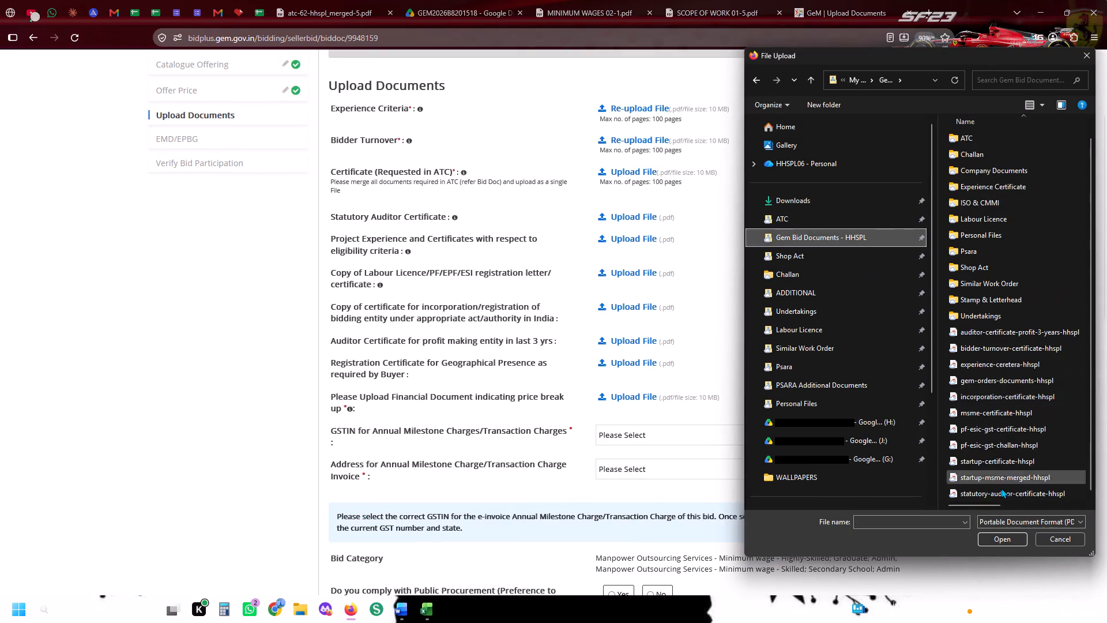
double_click(989, 498)
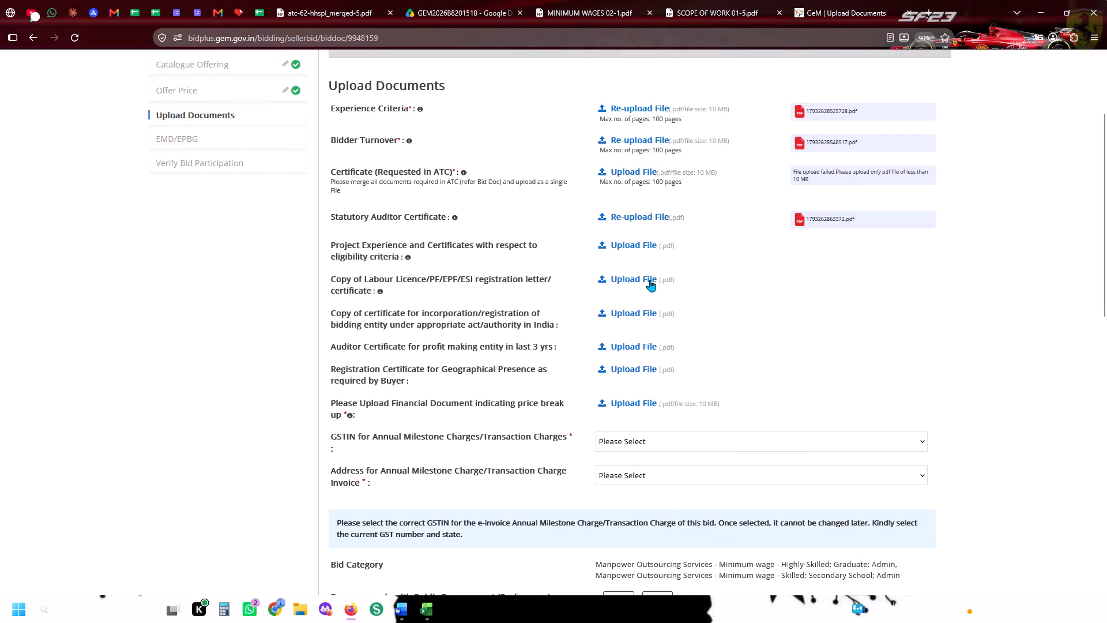
Upload pf-esic-gst-certificate-hhspl as the copy of the Labour Licence/PF/EPF/ESI registration certificate.
click(650, 280)
scroll(1058, 328, down, 6)
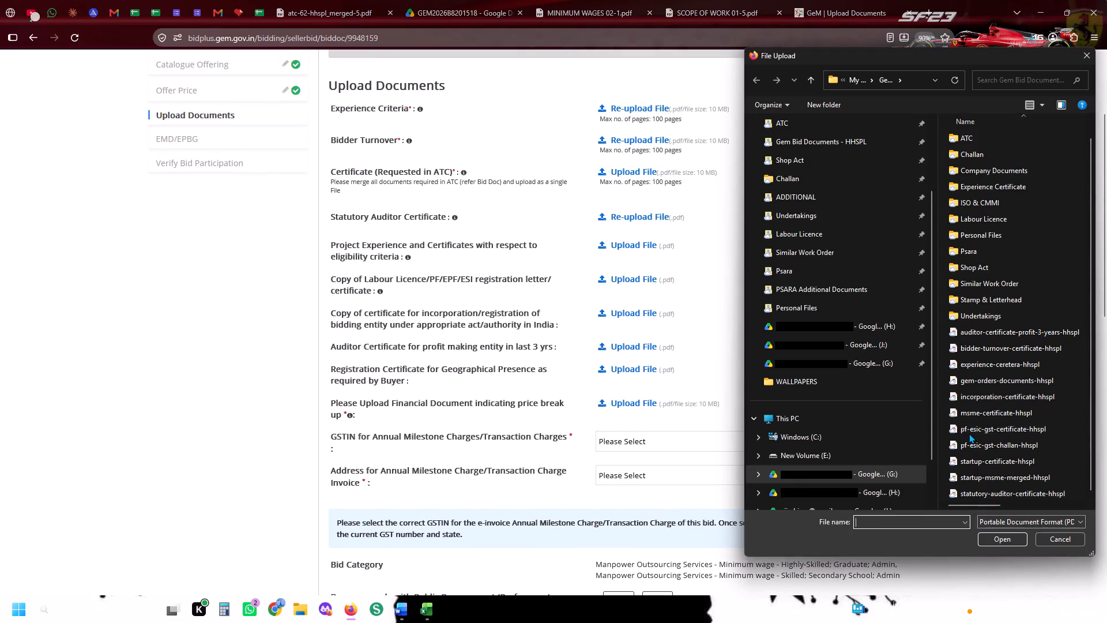
double_click(968, 428)
Retry uploading atc-62-hhspl_merged-5 from Downloads as the Certificate (Requested in ATC).
click(645, 179)
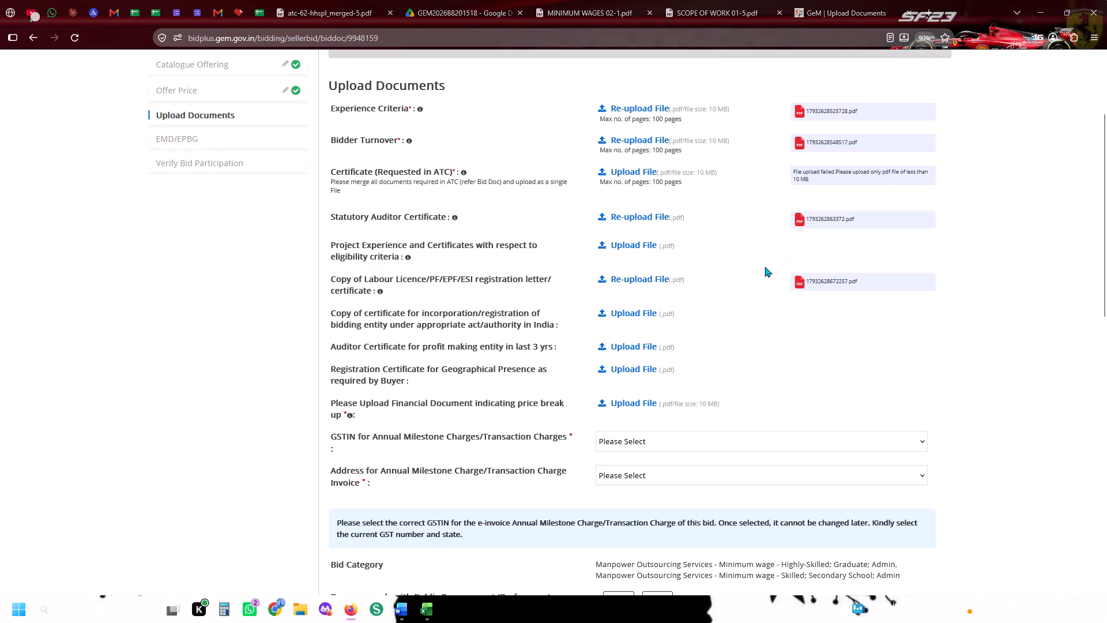
scroll(789, 279, up, 10)
click(795, 190)
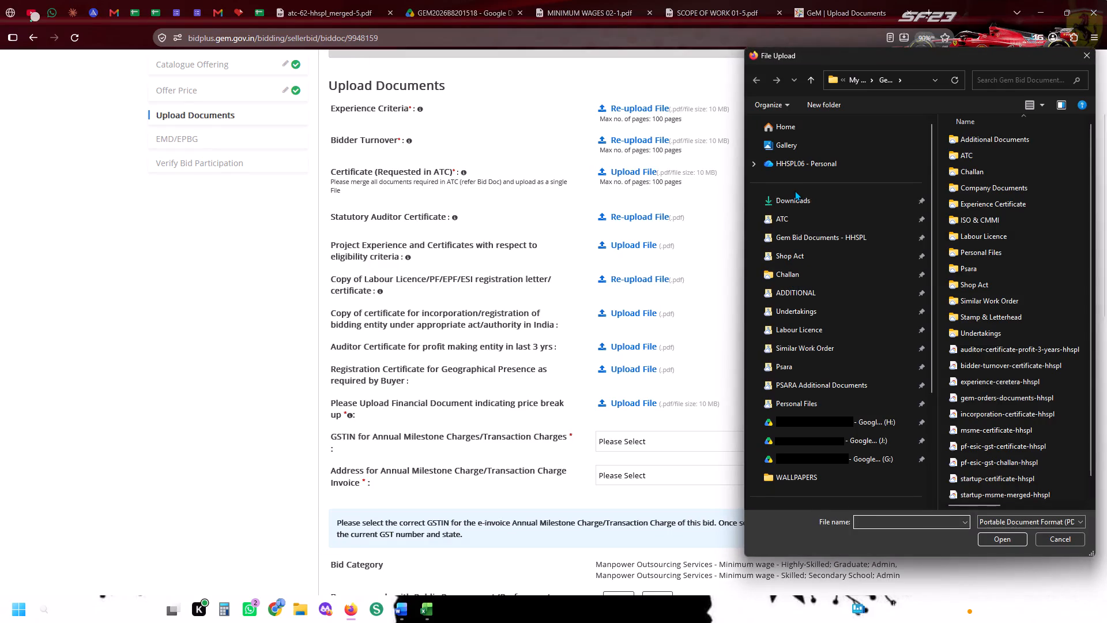
click(795, 200)
double_click(973, 149)
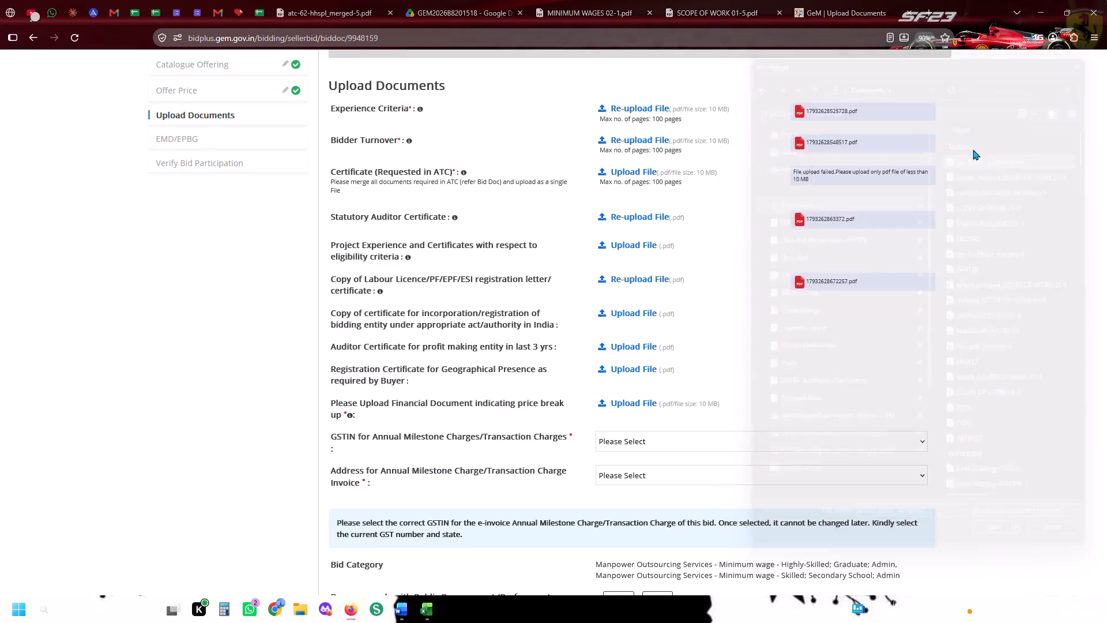
Upload incorporation-certificate-hhspl from the Gem Bid Documents - HHSPL folder as the bidding entity's incorporation/registration certificate.
scroll(789, 344, down, 2)
click(644, 156)
click(645, 163)
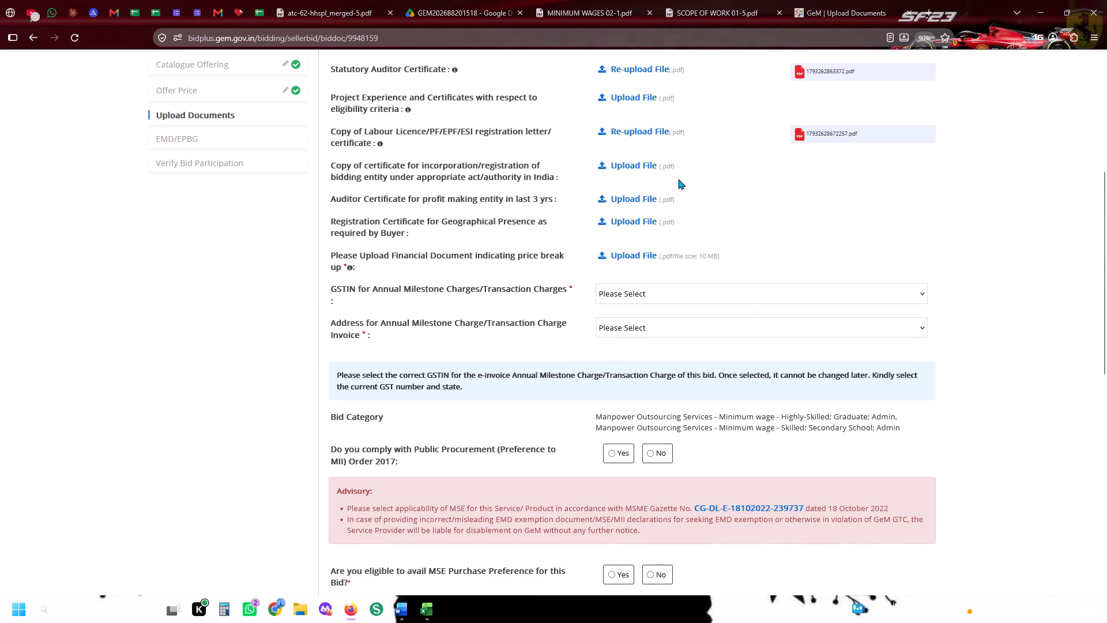
scroll(837, 270, up, 3)
click(839, 256)
click(843, 238)
scroll(1072, 305, down, 3)
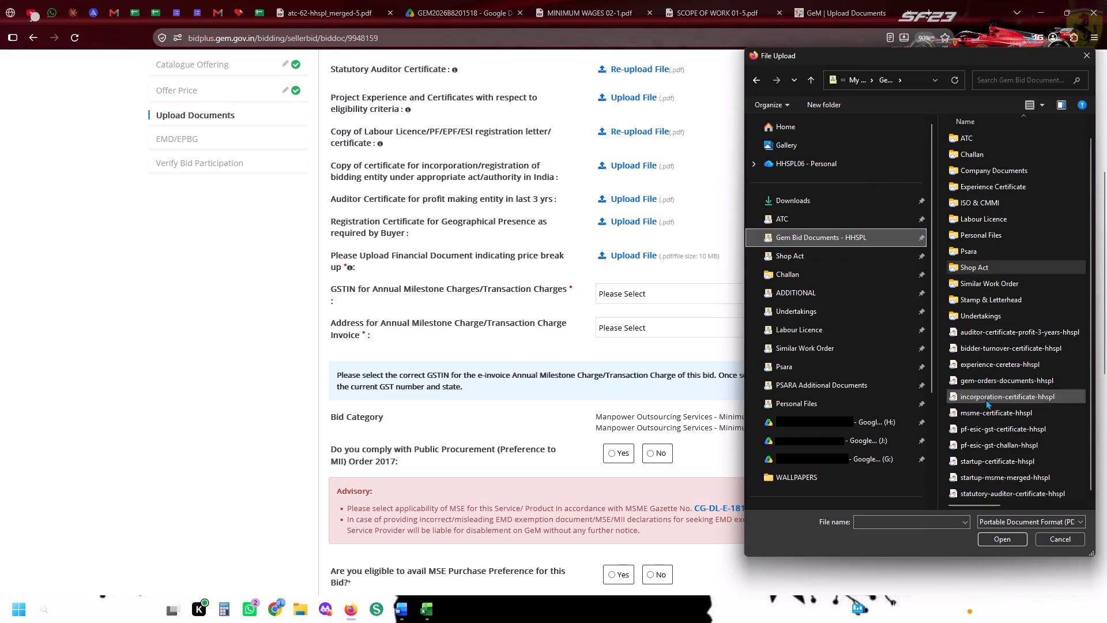
click(980, 410)
click(978, 404)
click(978, 385)
double_click(979, 395)
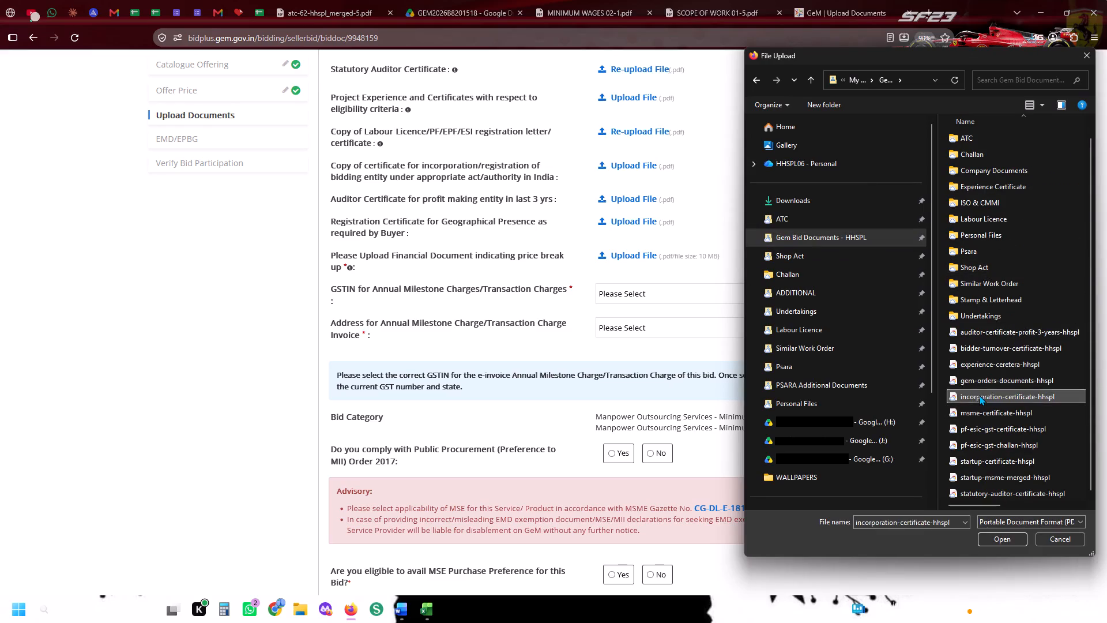
Upload auditor-certificate-profit-3-years-hhspl as the Auditor Certificate for profit making entity in last 3 yrs.
click(652, 199)
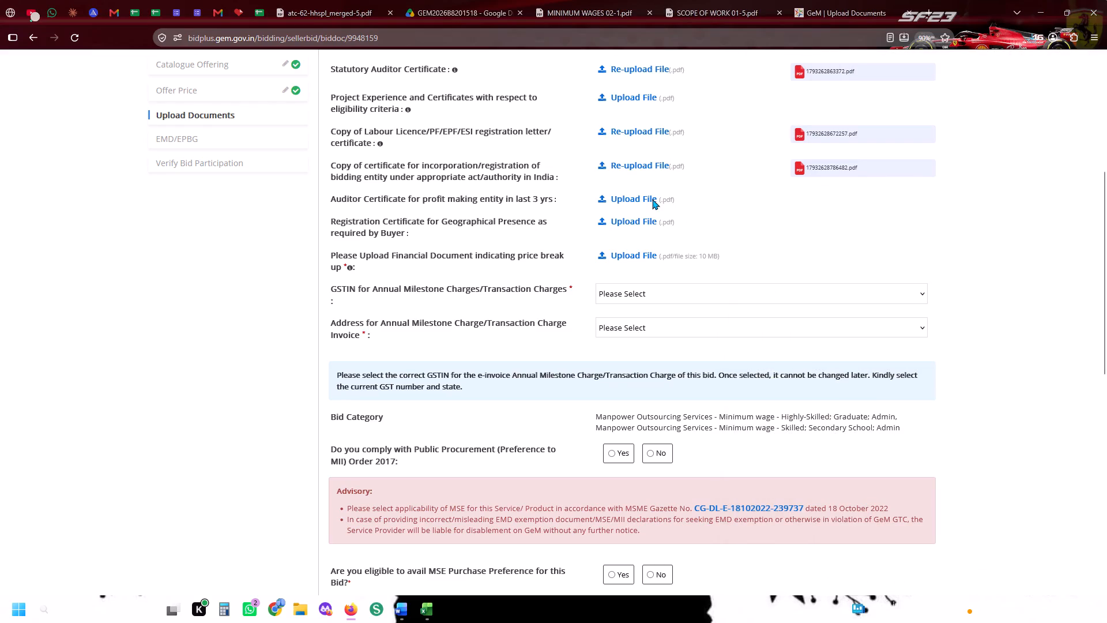
double_click(982, 350)
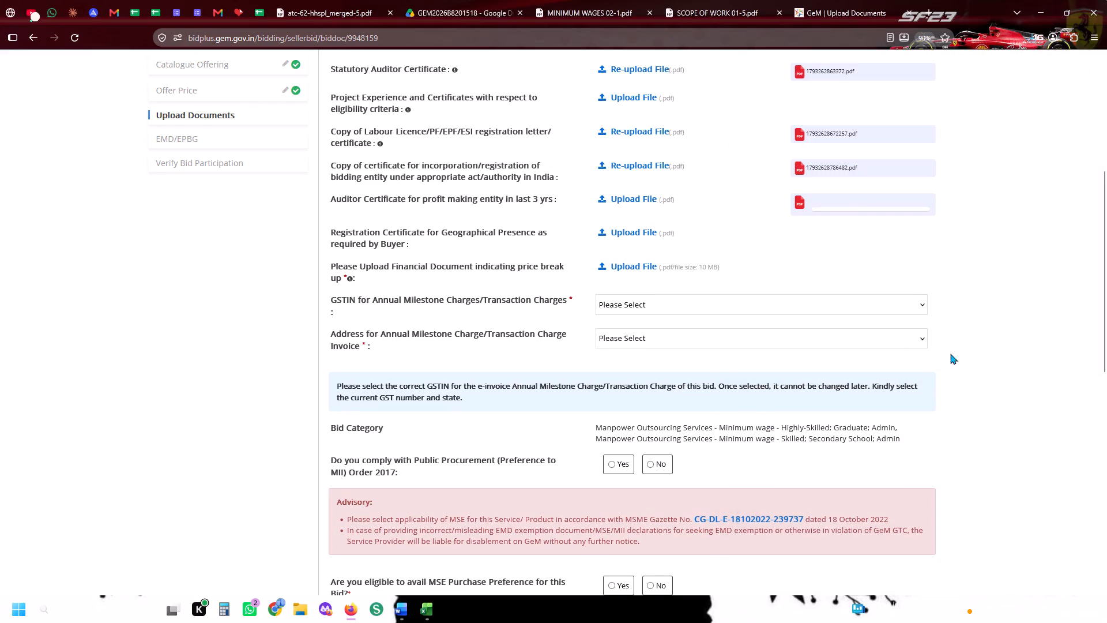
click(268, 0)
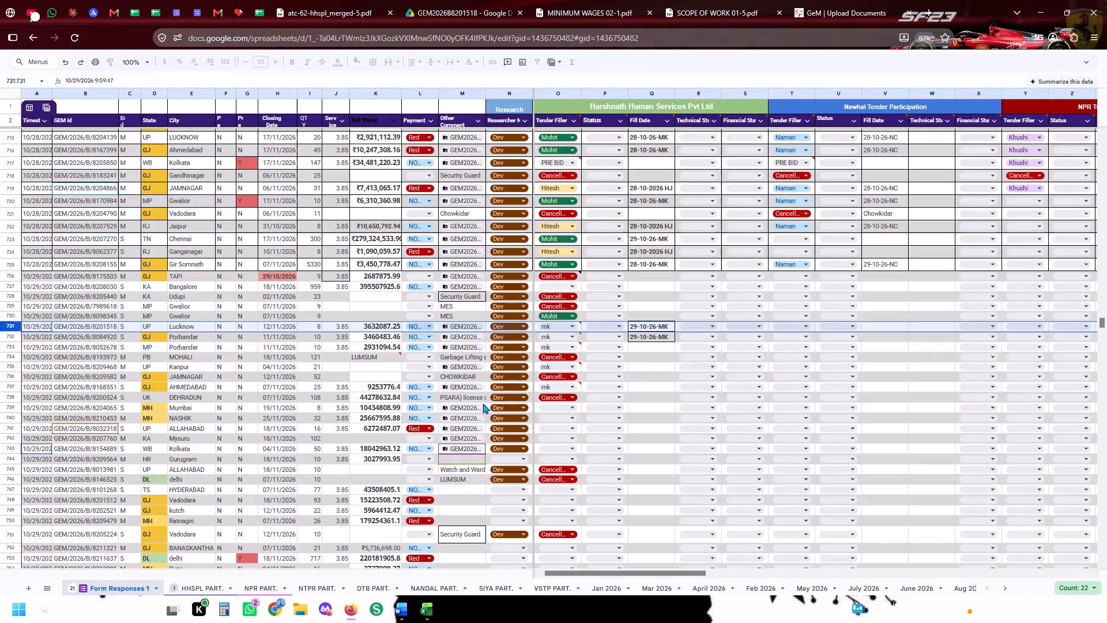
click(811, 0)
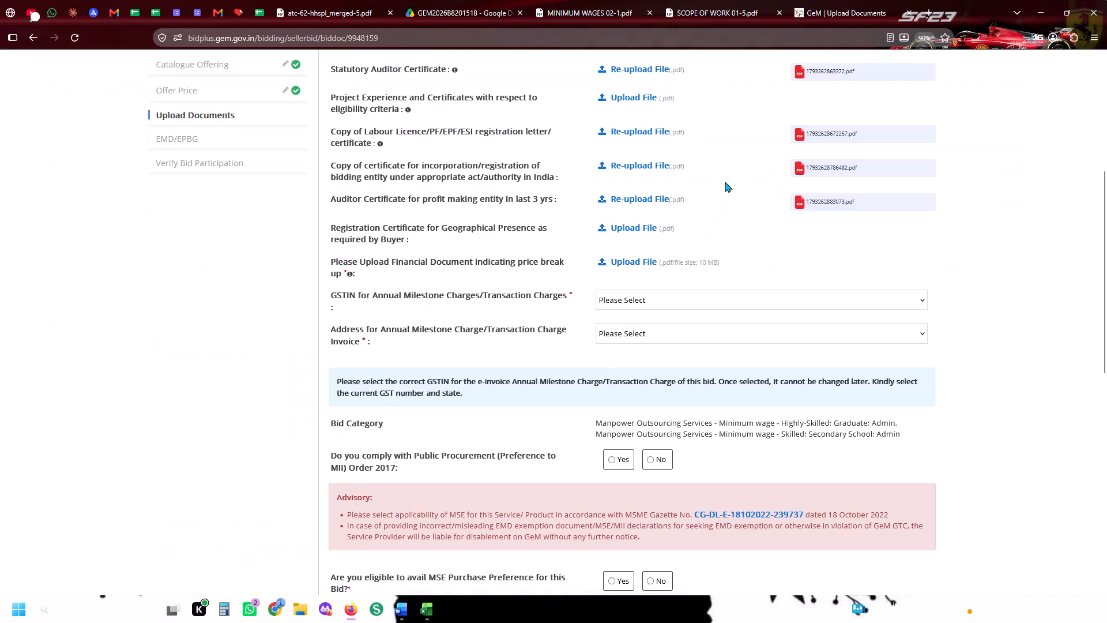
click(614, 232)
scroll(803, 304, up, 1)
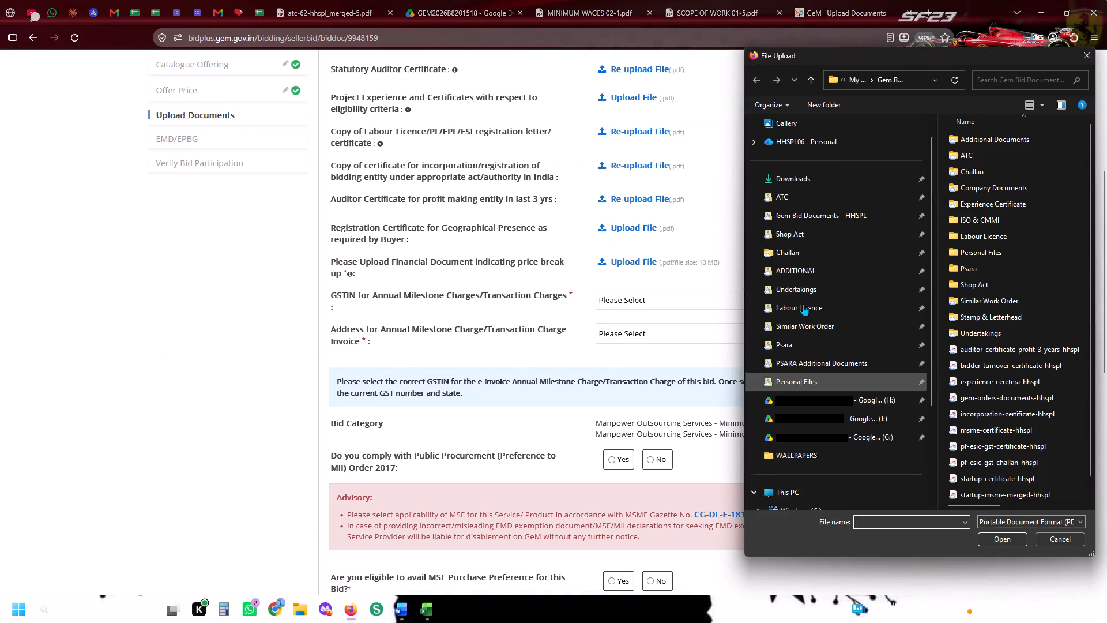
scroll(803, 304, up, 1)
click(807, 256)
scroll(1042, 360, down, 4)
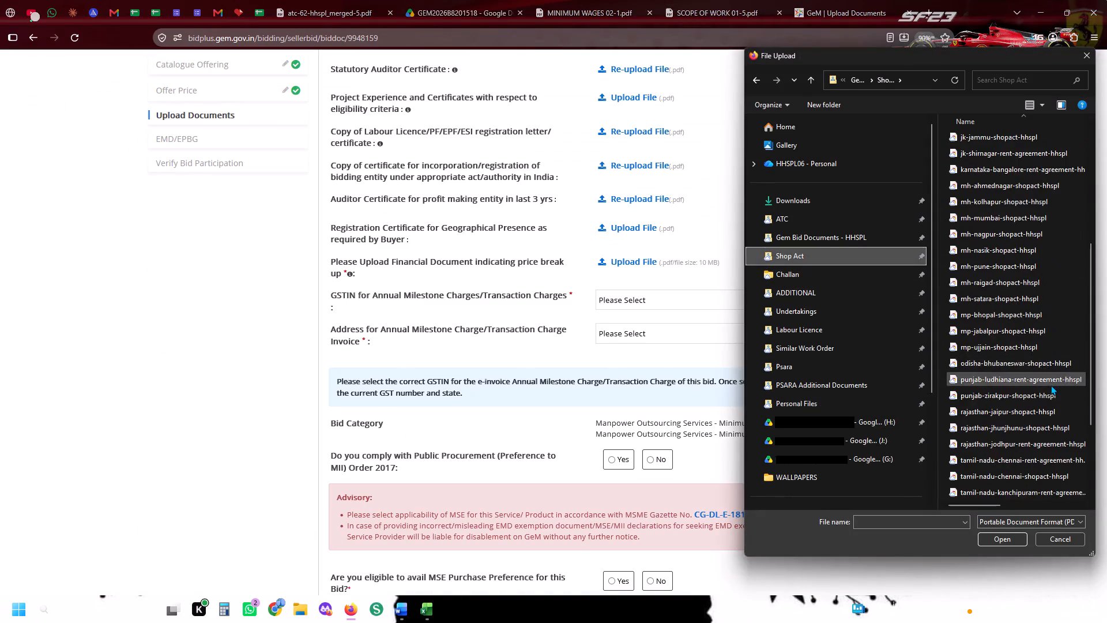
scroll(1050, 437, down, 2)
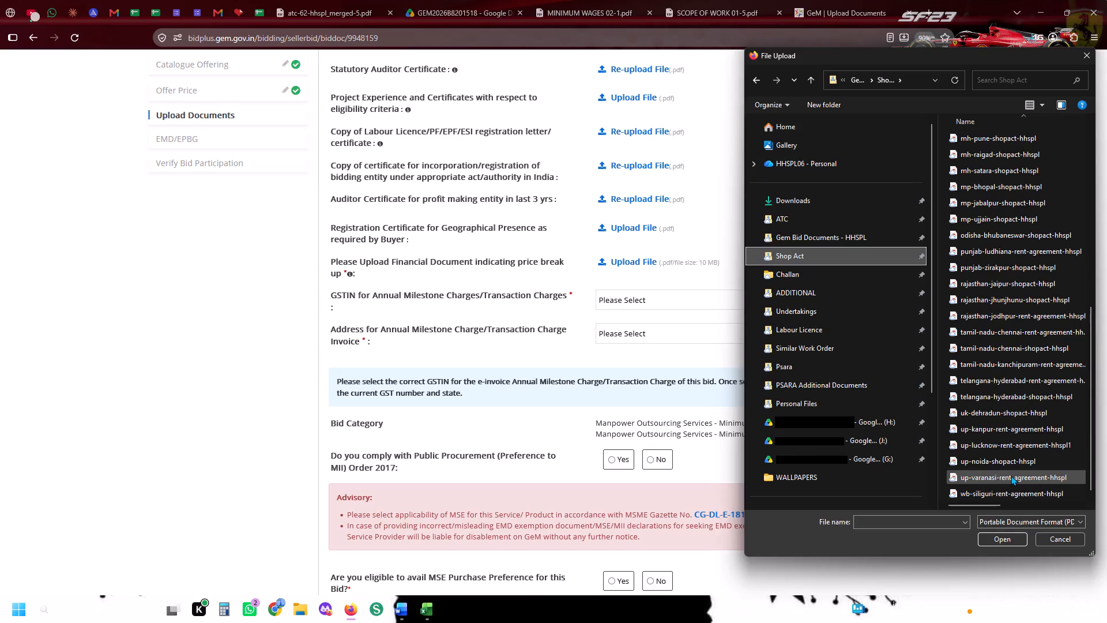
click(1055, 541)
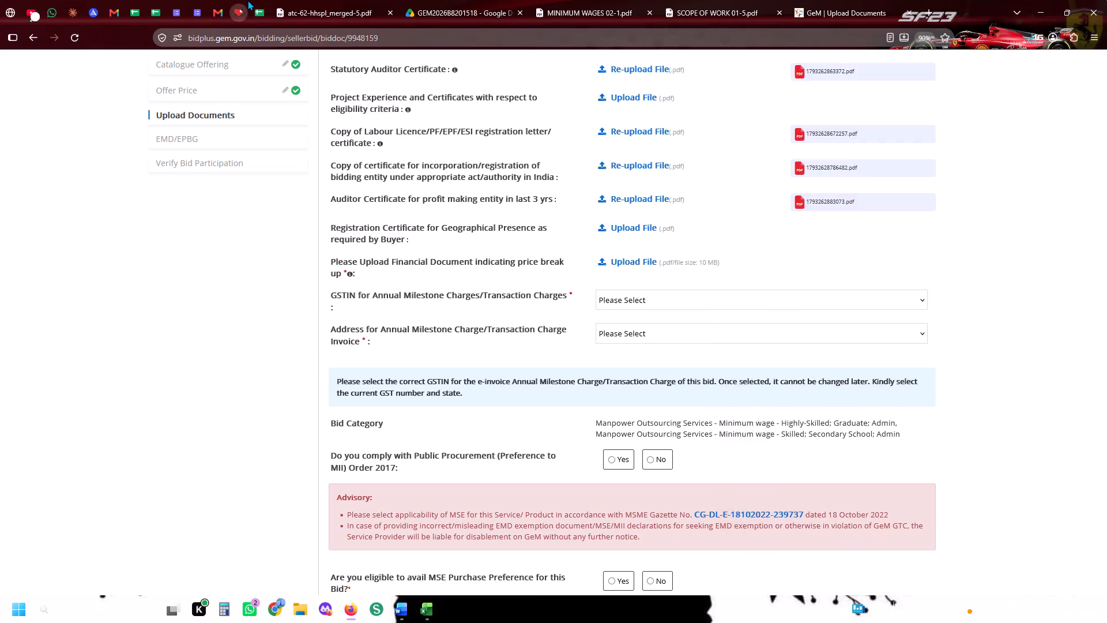
In the tender spreadsheet, open the linked Drive folder GEM2026B8084920 for the Porbandar bid, and return to the sheet.
click(247, 0)
click(257, 4)
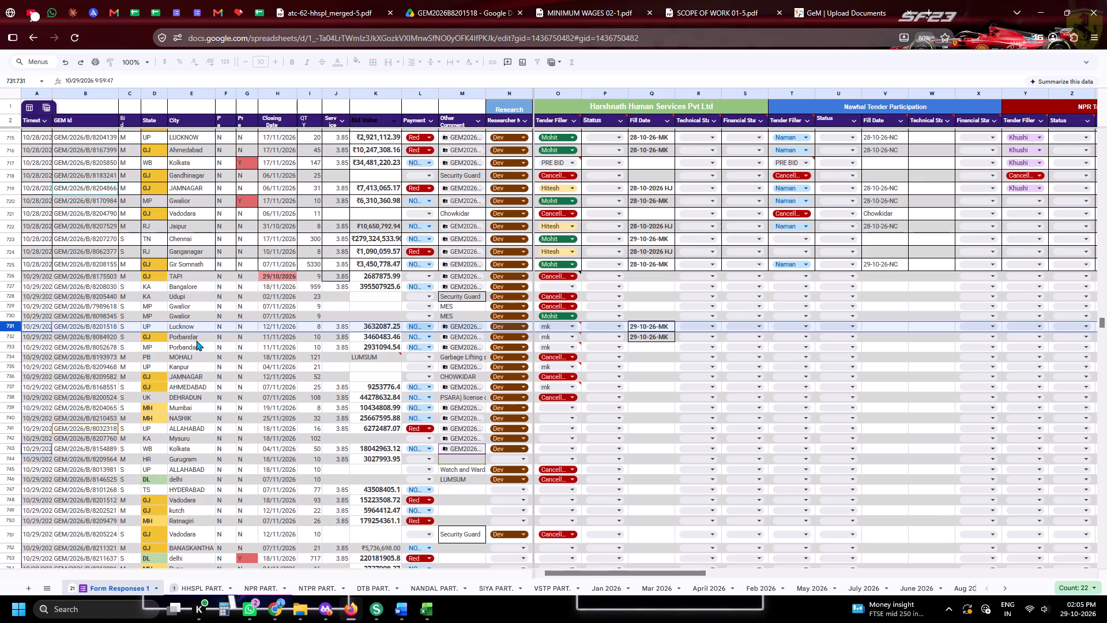
click(455, 339)
click(477, 355)
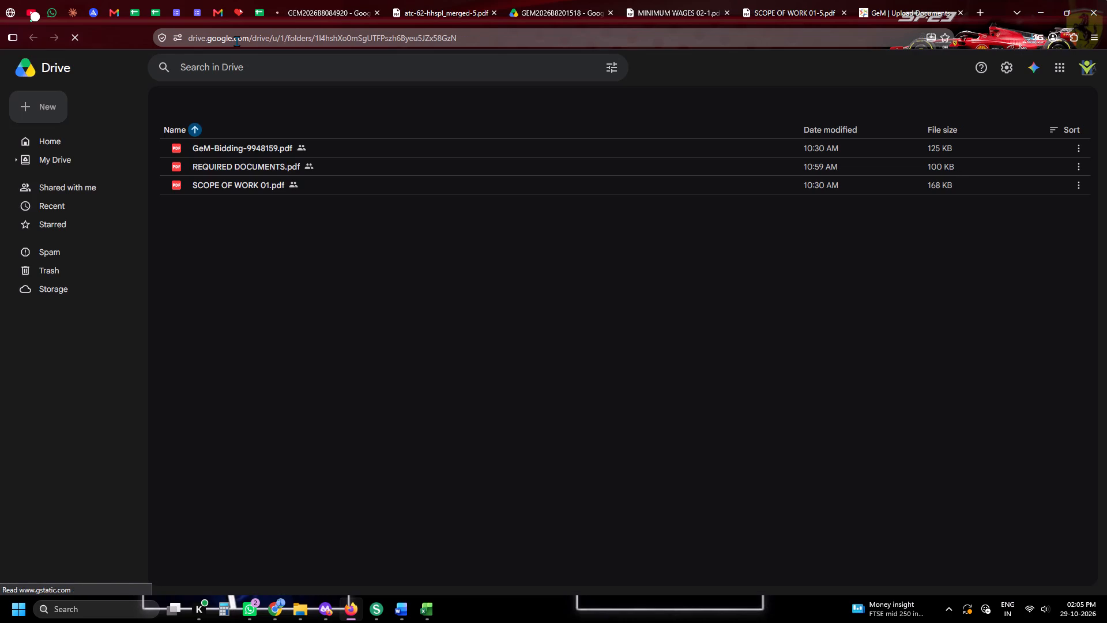
click(271, 9)
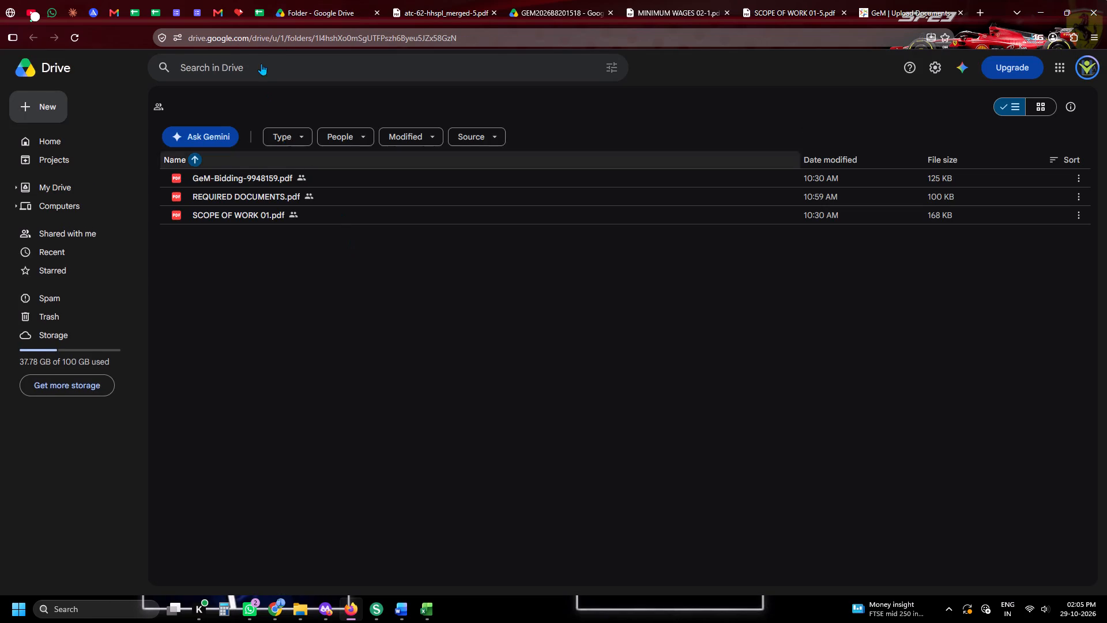
click(261, 11)
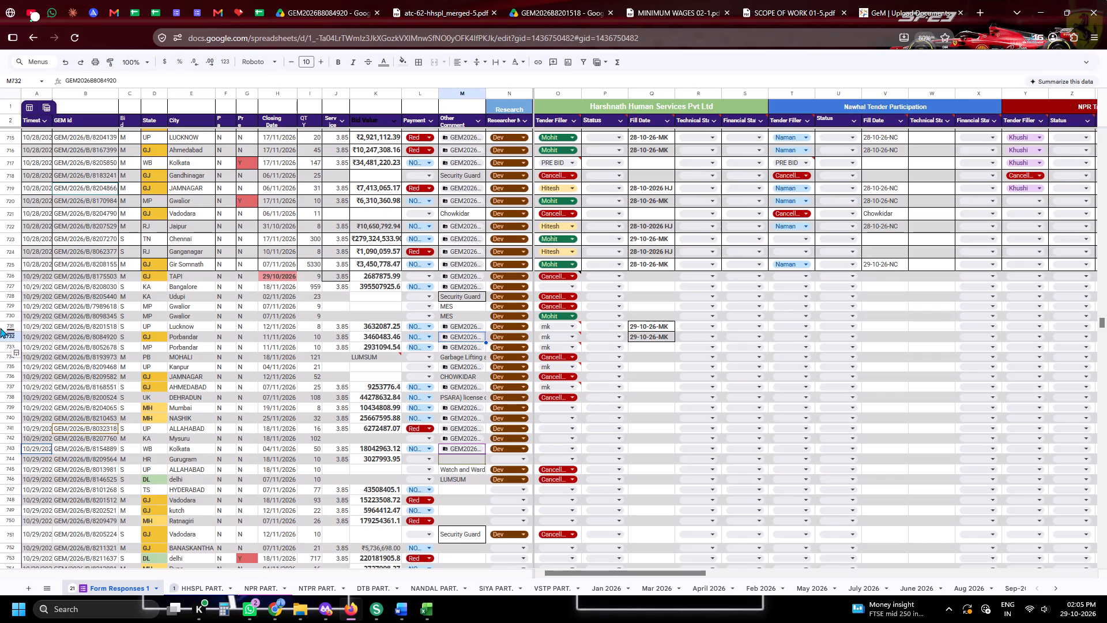
Set the Harshnath tender filler for Gwalior tender GEM/2026/B/8098345 to Cancelled.
click(0, 325)
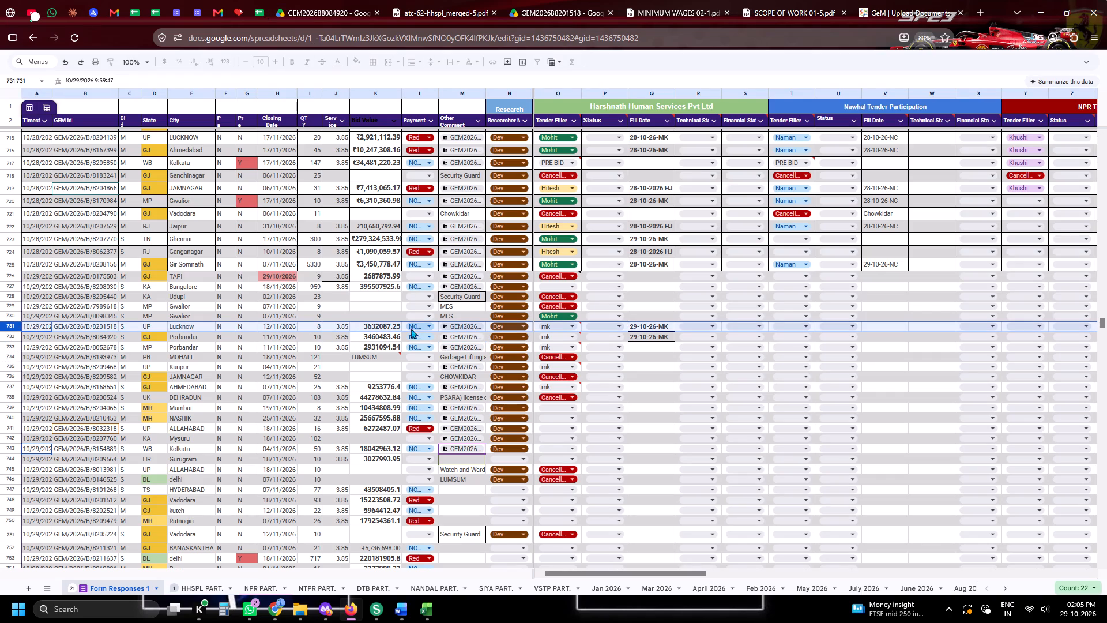
click(549, 320)
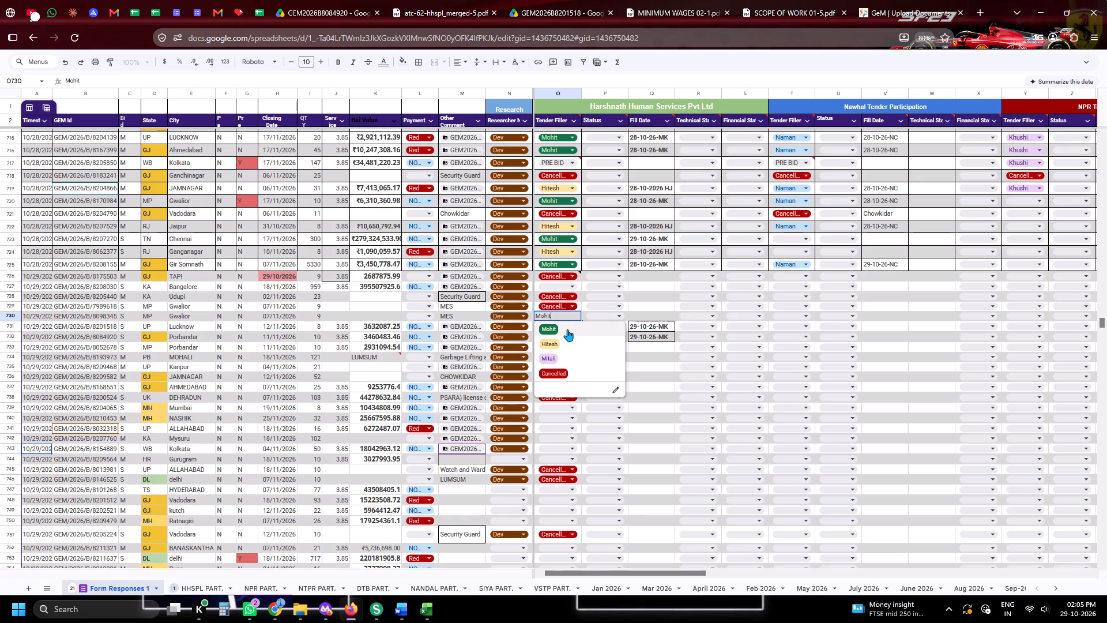
click(558, 372)
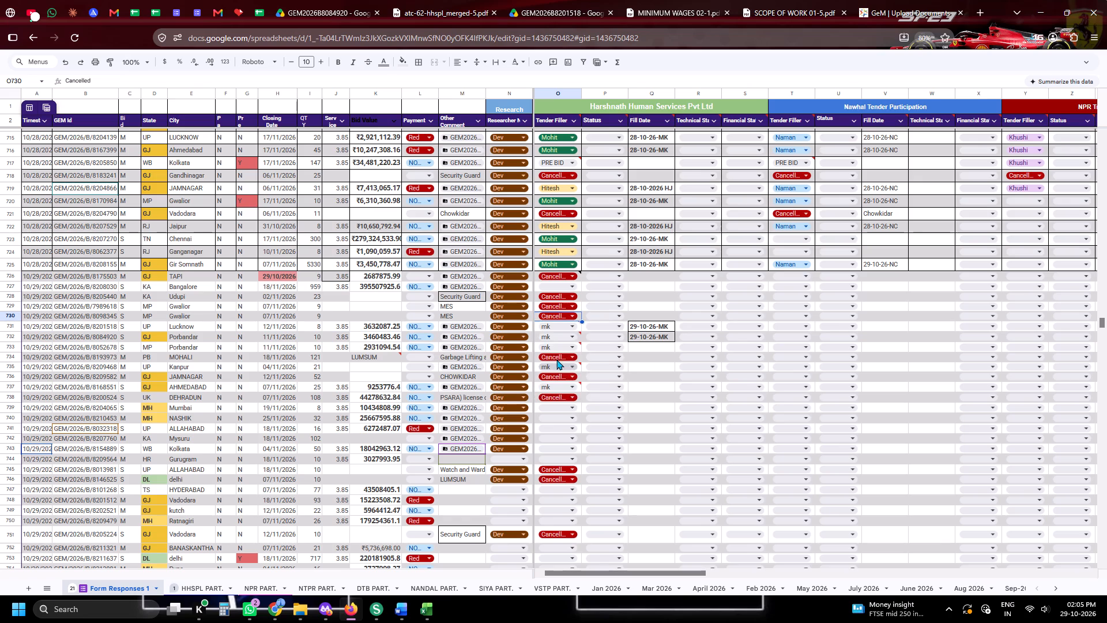
Set the Harshnath tender filler for Lucknow tender GEM/2026/B/8201518 to Mohit.
click(549, 326)
click(556, 339)
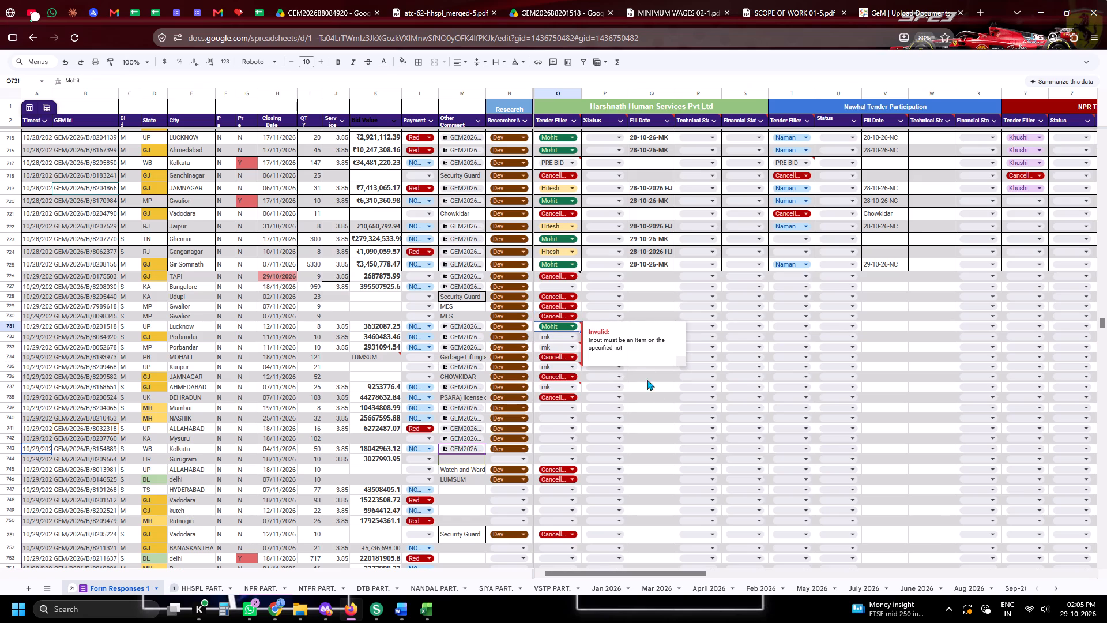
click(670, 402)
Review the index and scope-of-work pages of atc-62-hhspl_merged-5.pdf to check which bid it belongs to, and return to the bid's upload page.
click(365, 0)
click(434, 8)
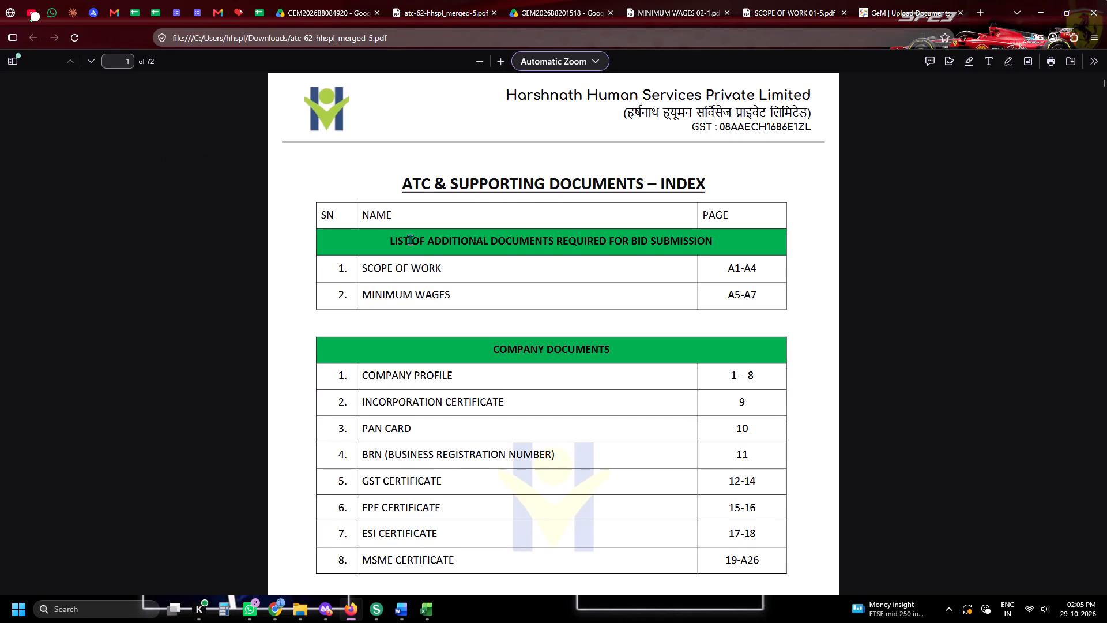
scroll(410, 239, down, 20)
scroll(410, 239, down, 15)
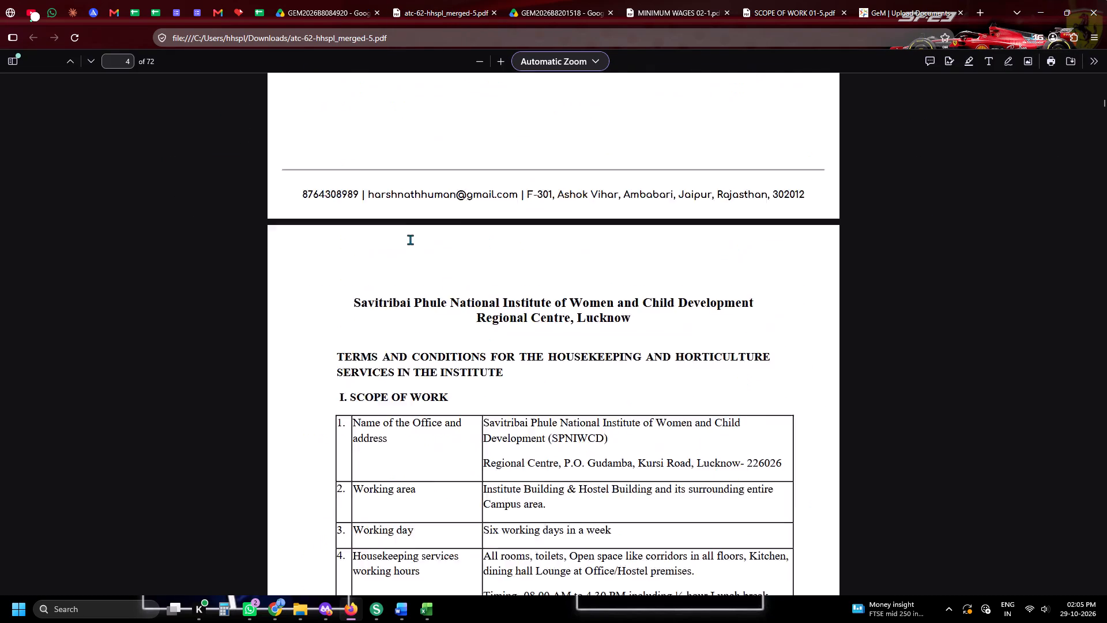
scroll(410, 239, down, 16)
click(887, 0)
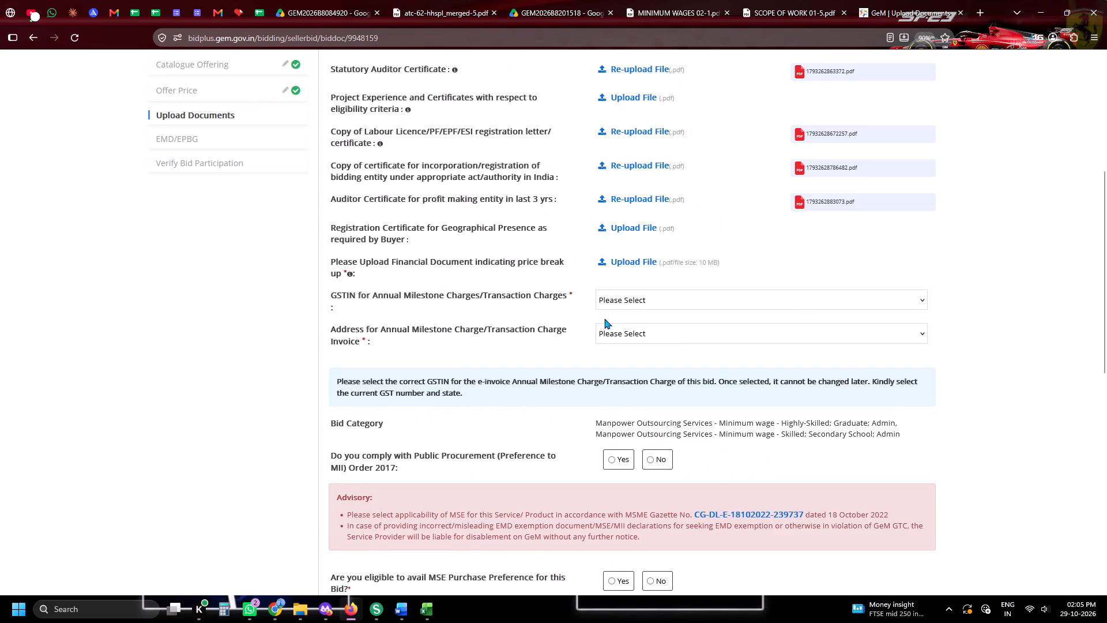
scroll(604, 318, up, 5)
Reopen Drive folder GEM2026B8084920 from the Porbandar row, and close the duplicate folder, merged ATC, GEM2026B8201518, minimum wages and scope-of-work tabs.
click(251, 6)
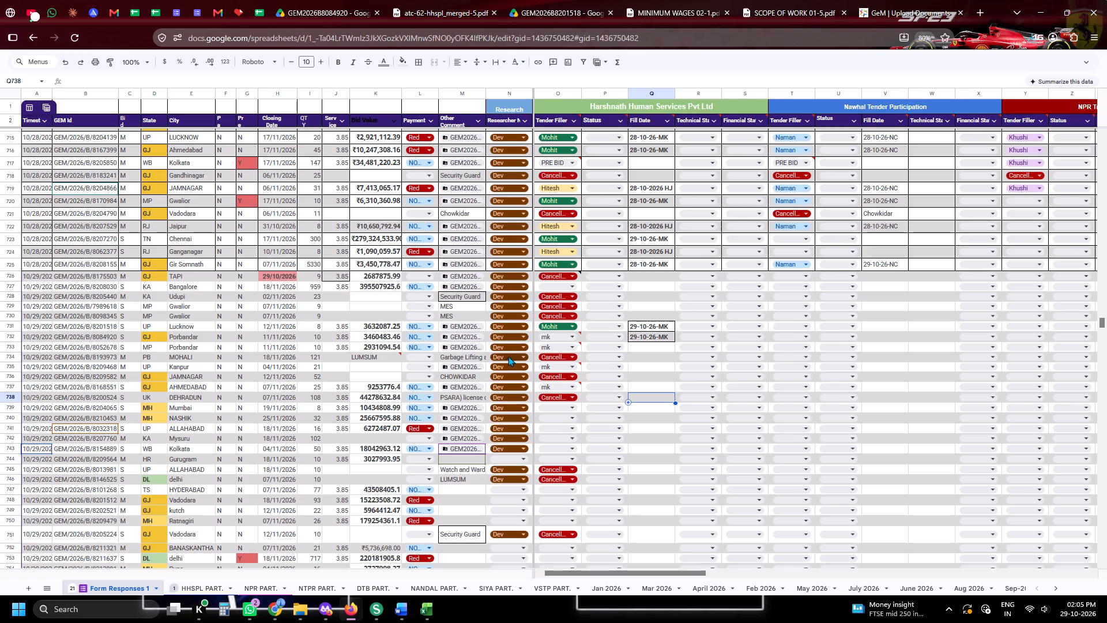
click(475, 337)
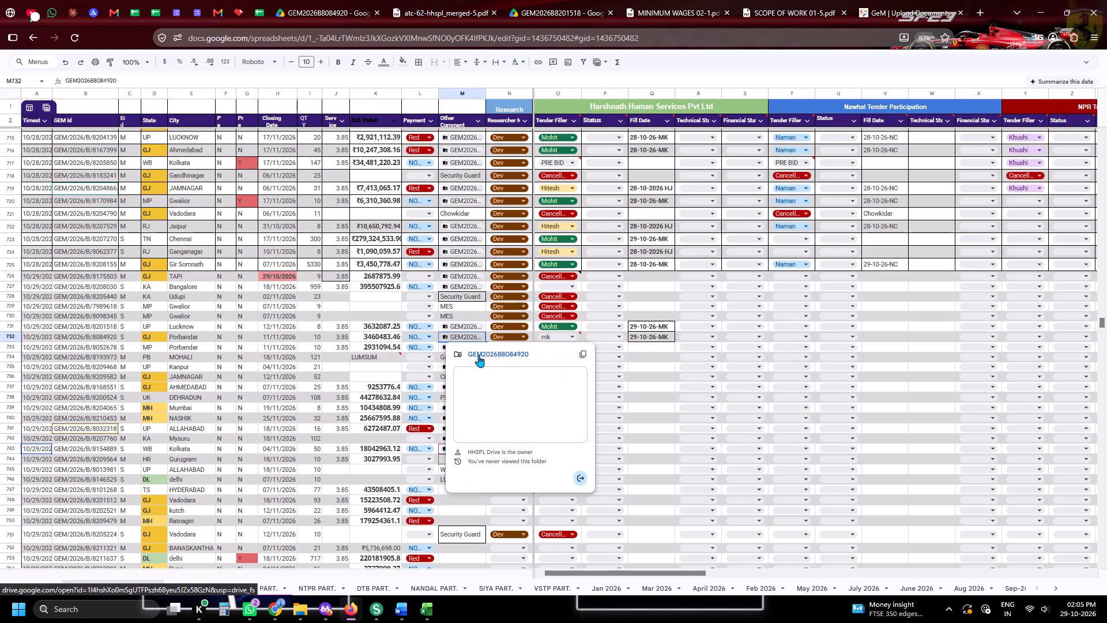
click(479, 355)
triple_click(461, 8)
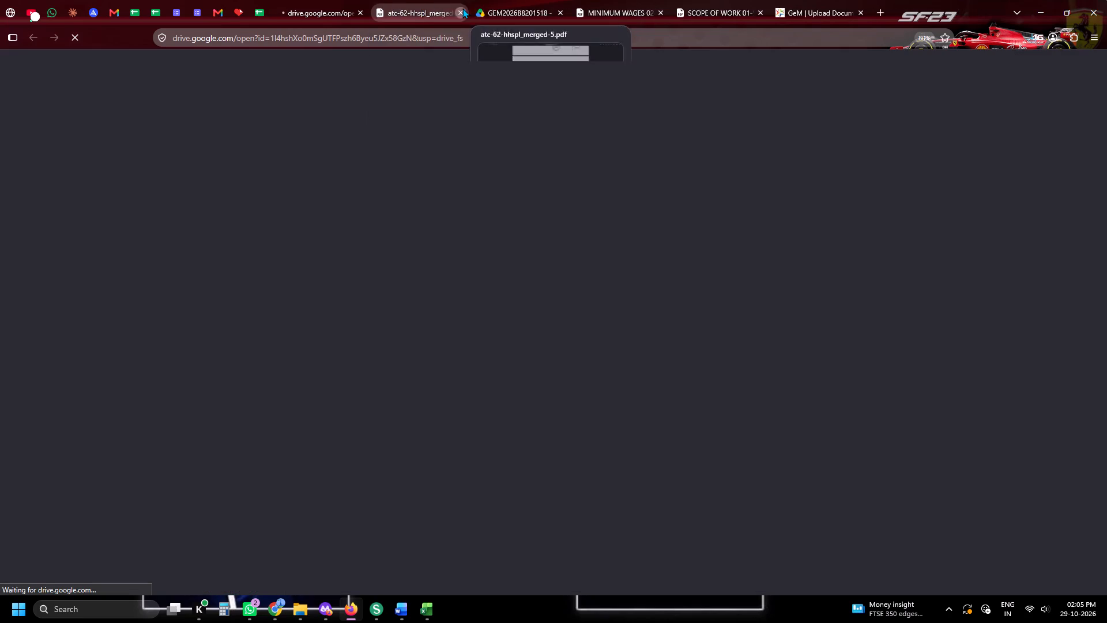
click(462, 8)
click(462, 8)
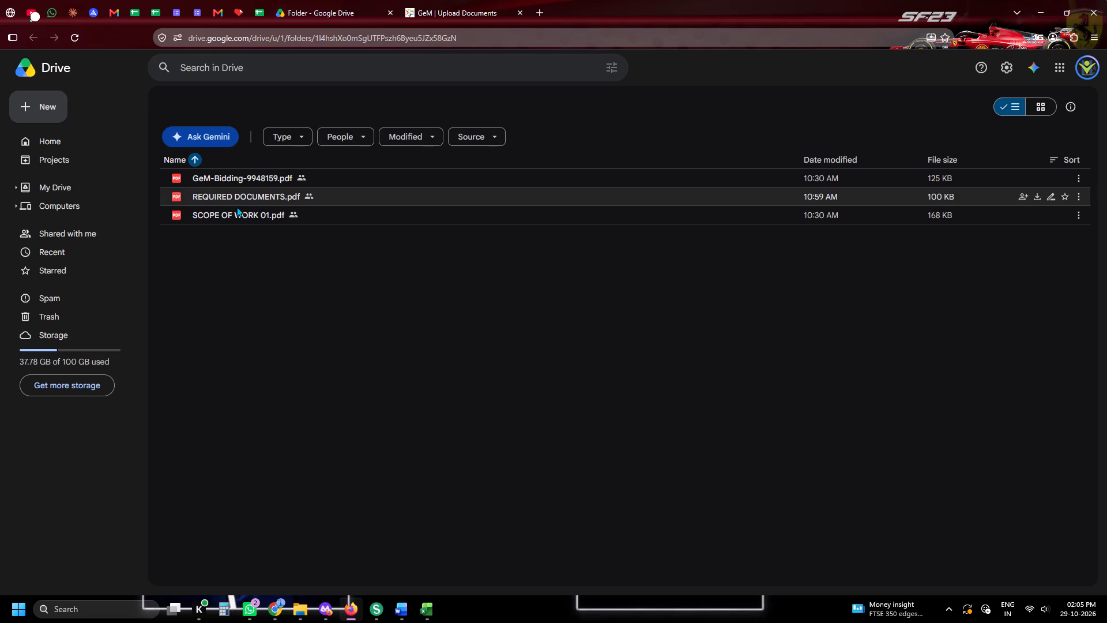
Open REQUIRED DOCUMENTS.pdf in the Porbandar bid's folder and read the required documents.
click(236, 209)
double_click(235, 198)
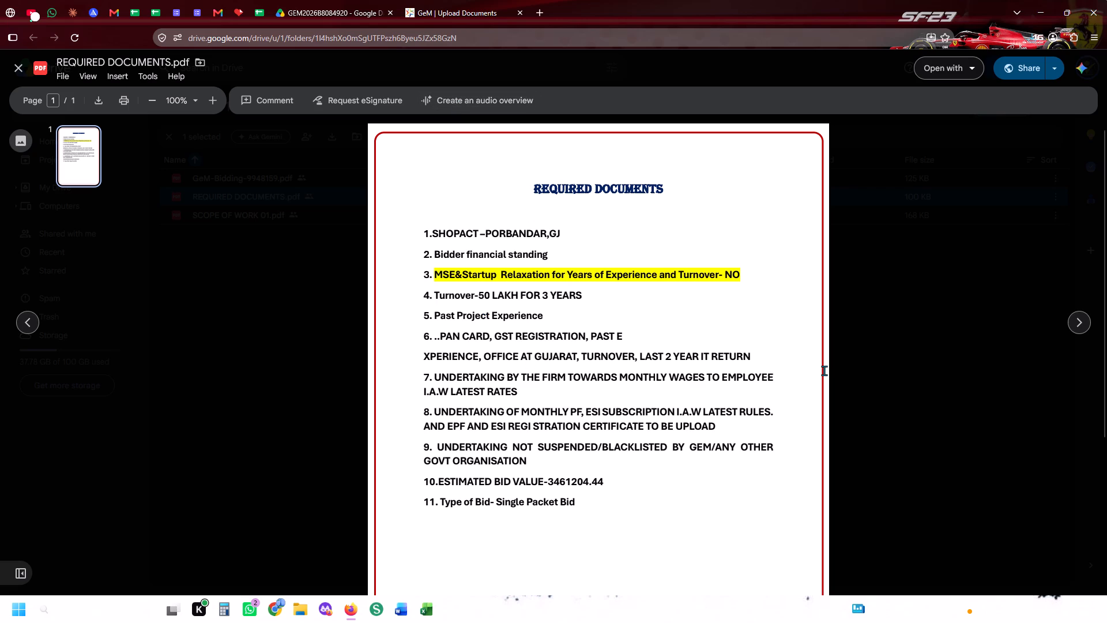
Upload gem-orders-documents-hhspl from the Gem Bid Documents - HHSPL folder as the Project Experience and Certificates with respect to eligibility criteria.
click(477, 0)
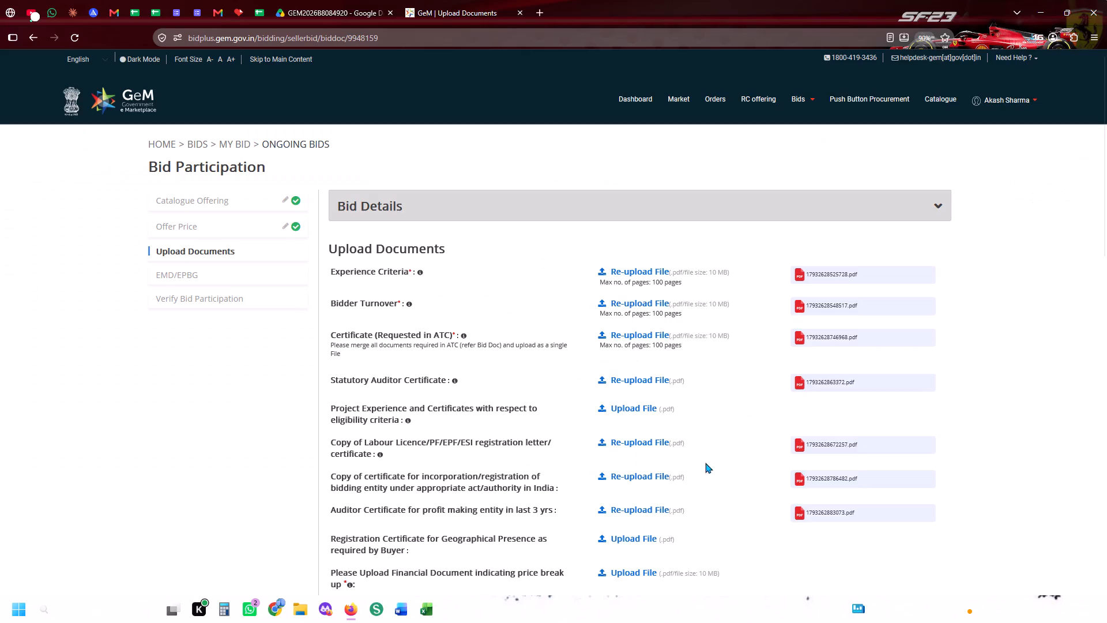
click(645, 407)
scroll(806, 418, up, 4)
scroll(802, 344, up, 6)
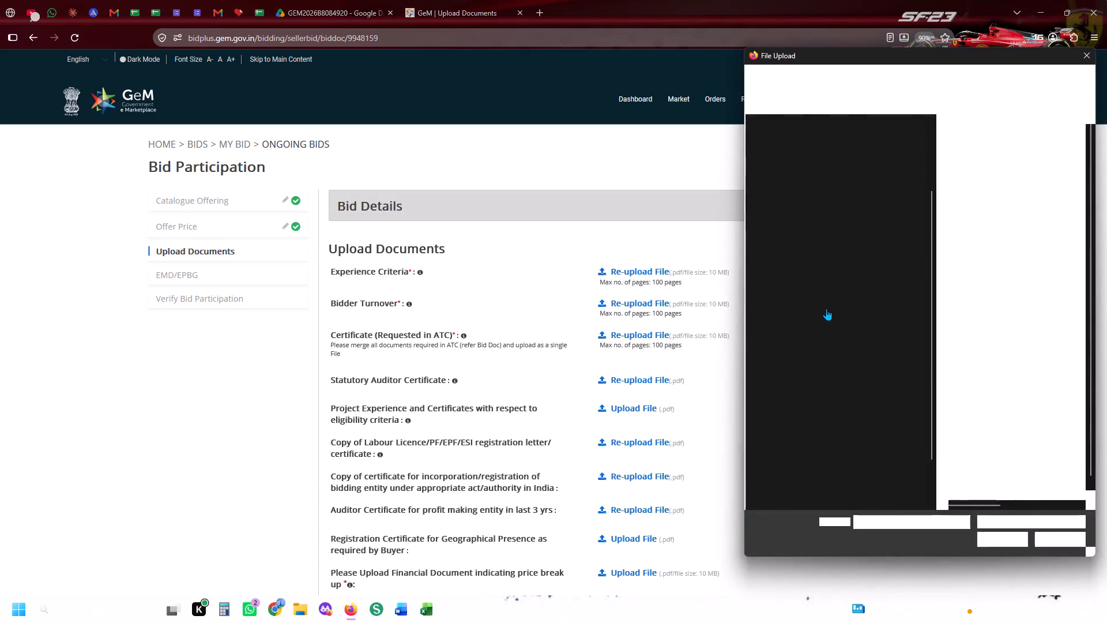
click(827, 253)
click(806, 294)
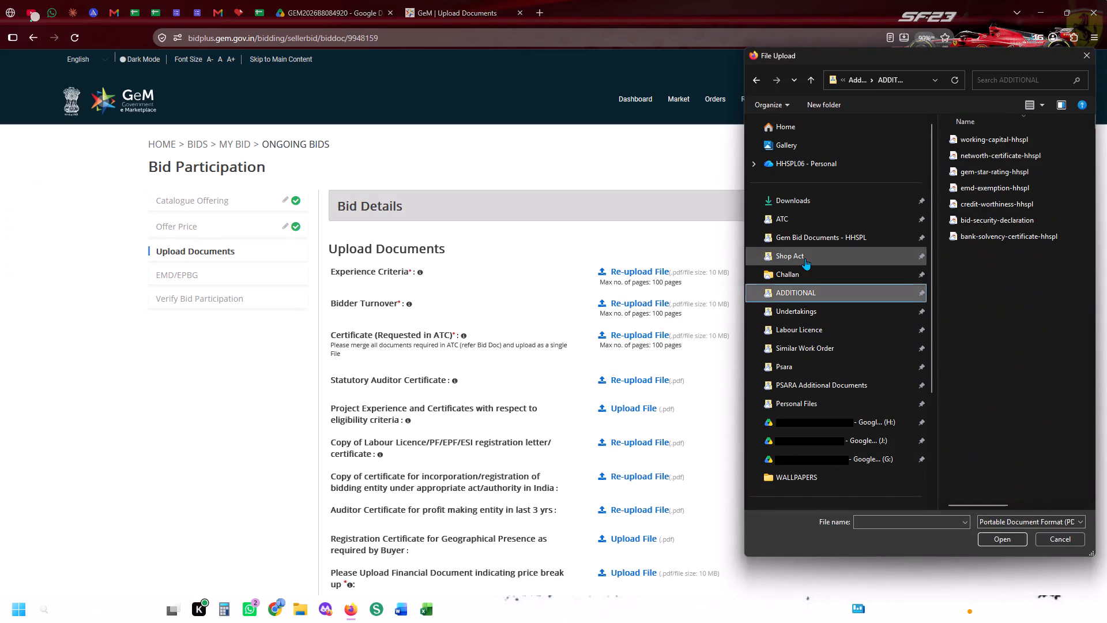
click(805, 258)
click(809, 316)
click(811, 245)
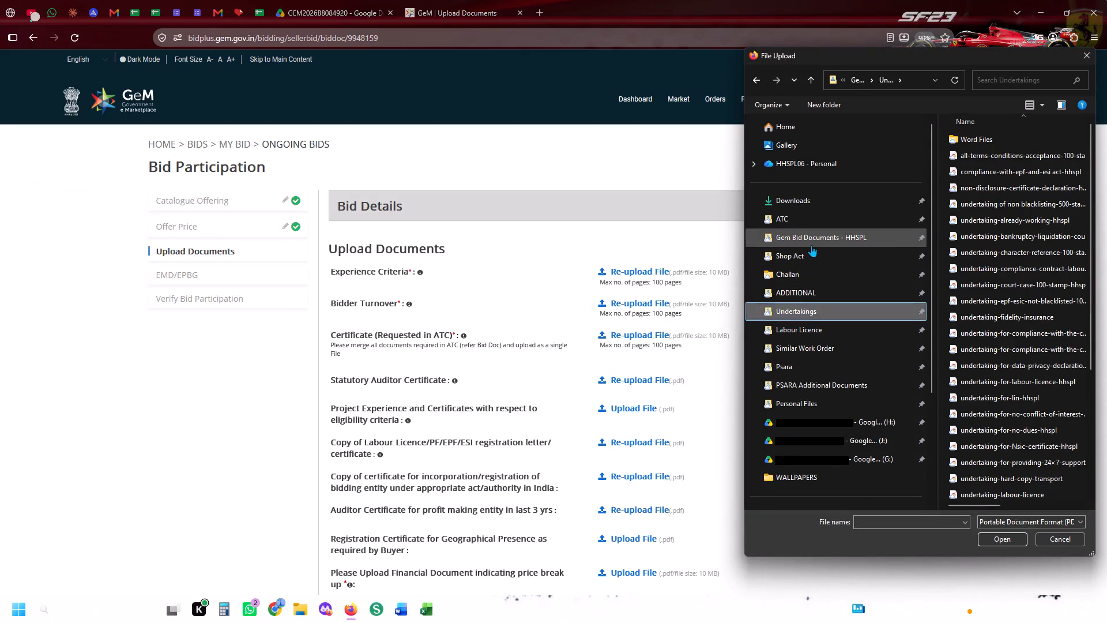
double_click(951, 395)
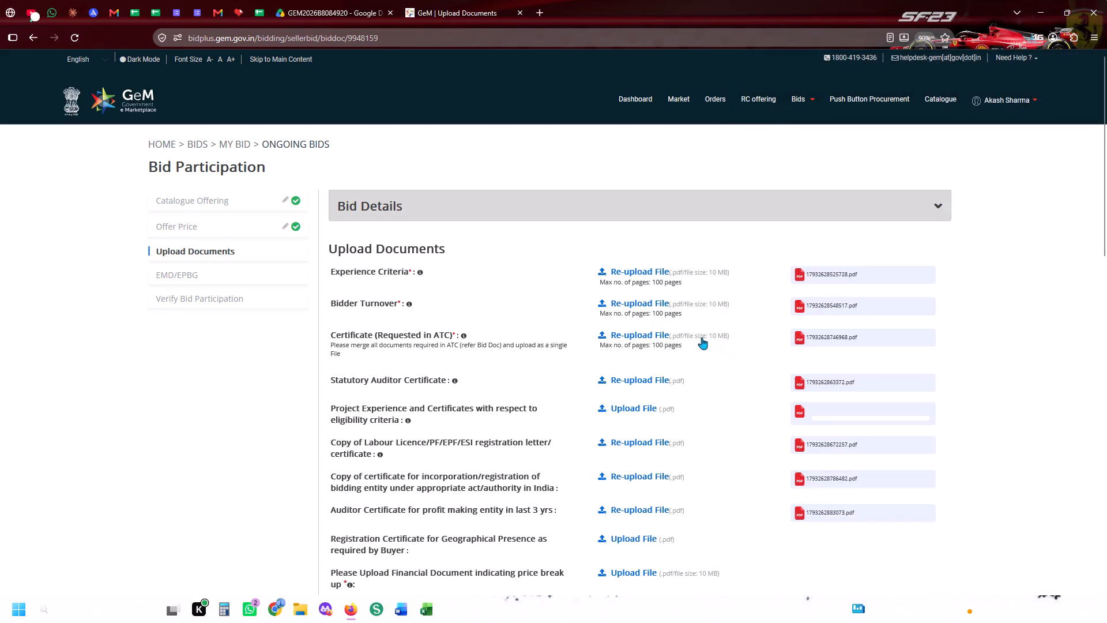
Replace the Certificate (Requested in ATC) with GJ-Tender-Atc from the Personal Files folder of Gem Bid Documents - HHSPL.
click(699, 336)
scroll(816, 302, up, 4)
click(835, 235)
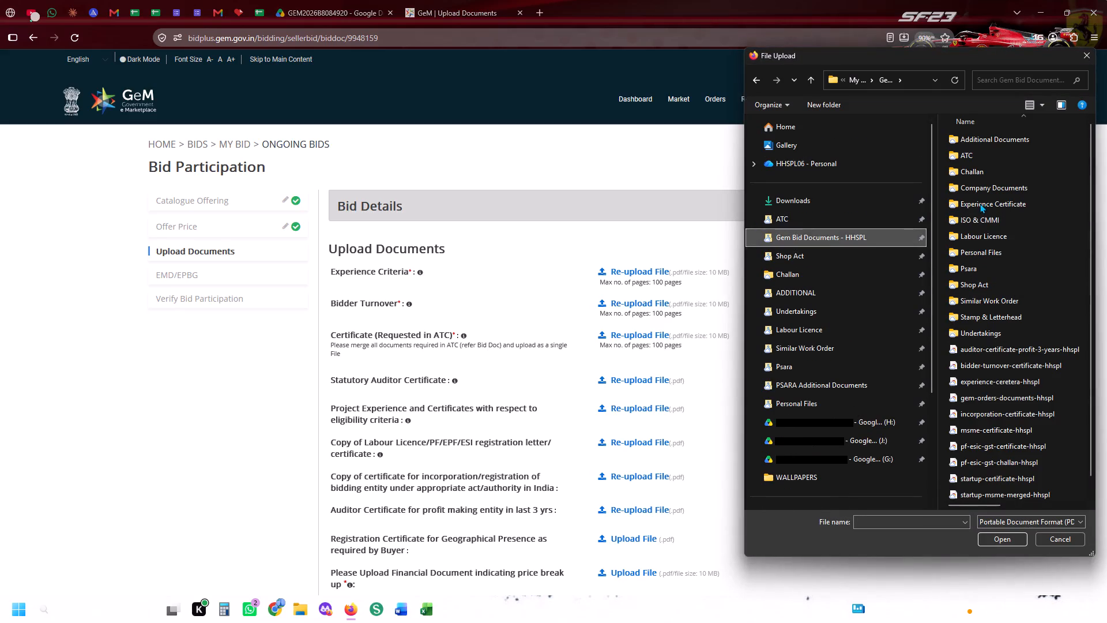
double_click(980, 186)
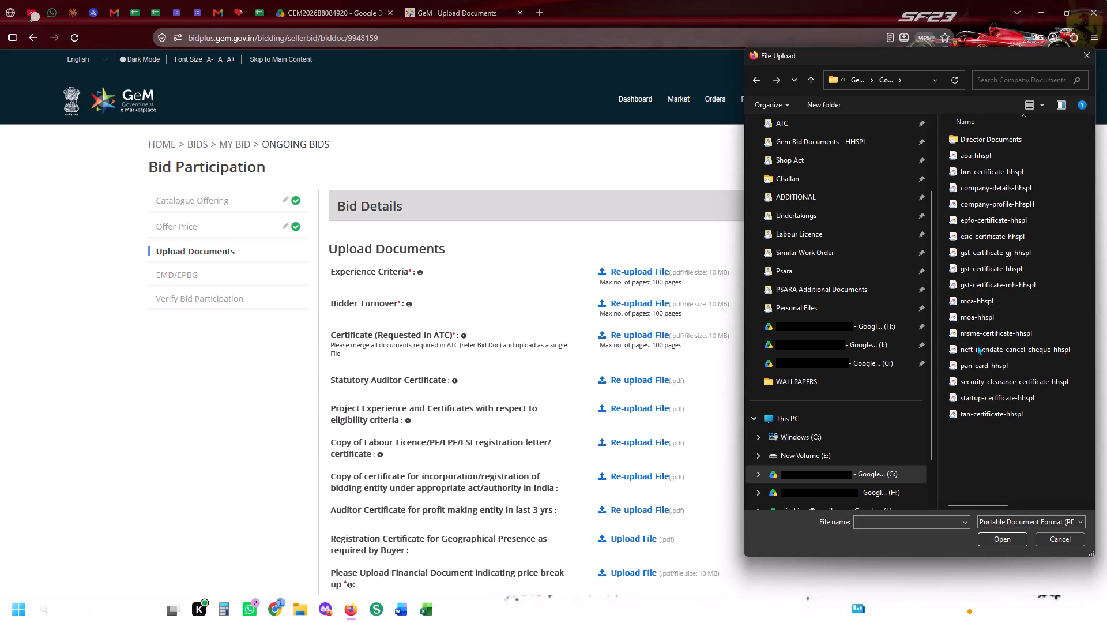
click(856, 81)
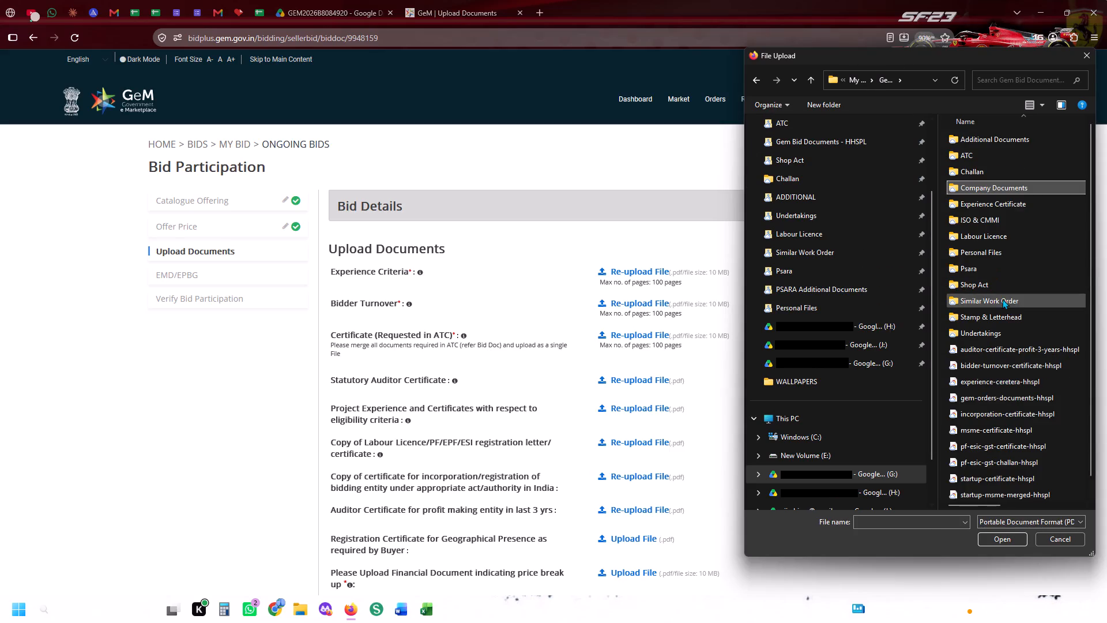
double_click(984, 252)
click(967, 320)
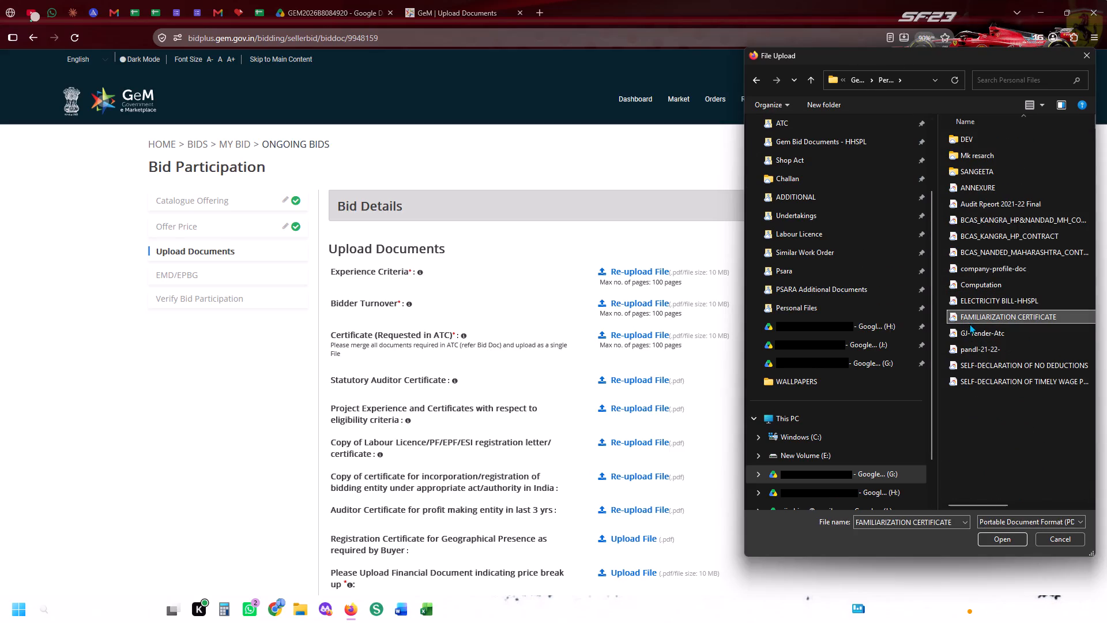
double_click(971, 326)
Upload a certificate from the Shop Act folder as the Registration Certificate for Geographical Presence.
scroll(974, 329, down, 2)
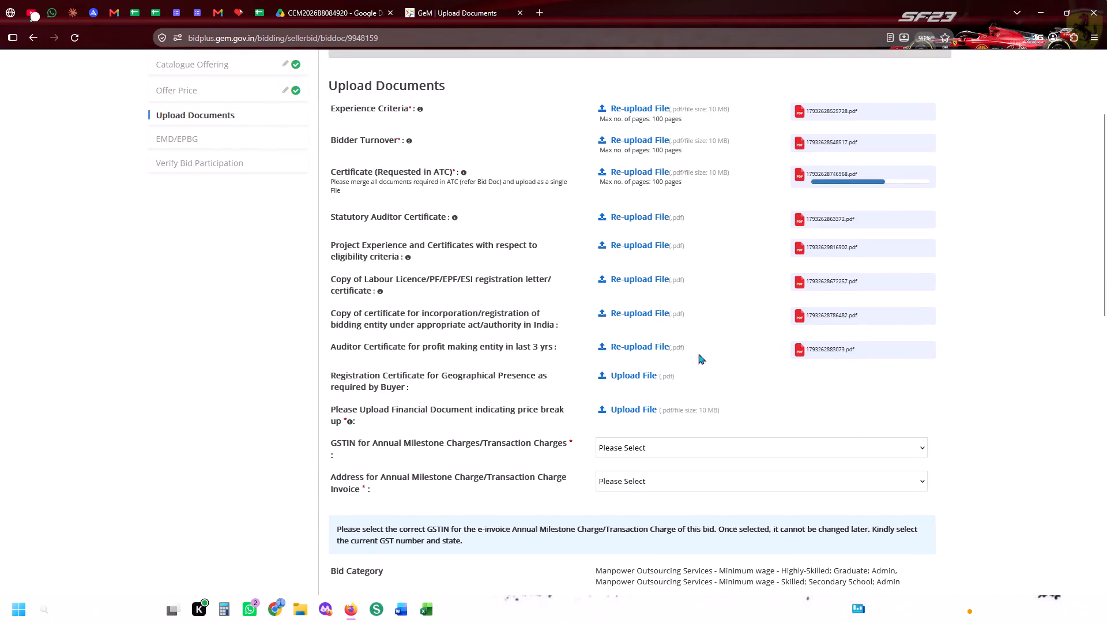
click(621, 376)
scroll(771, 368, up, 4)
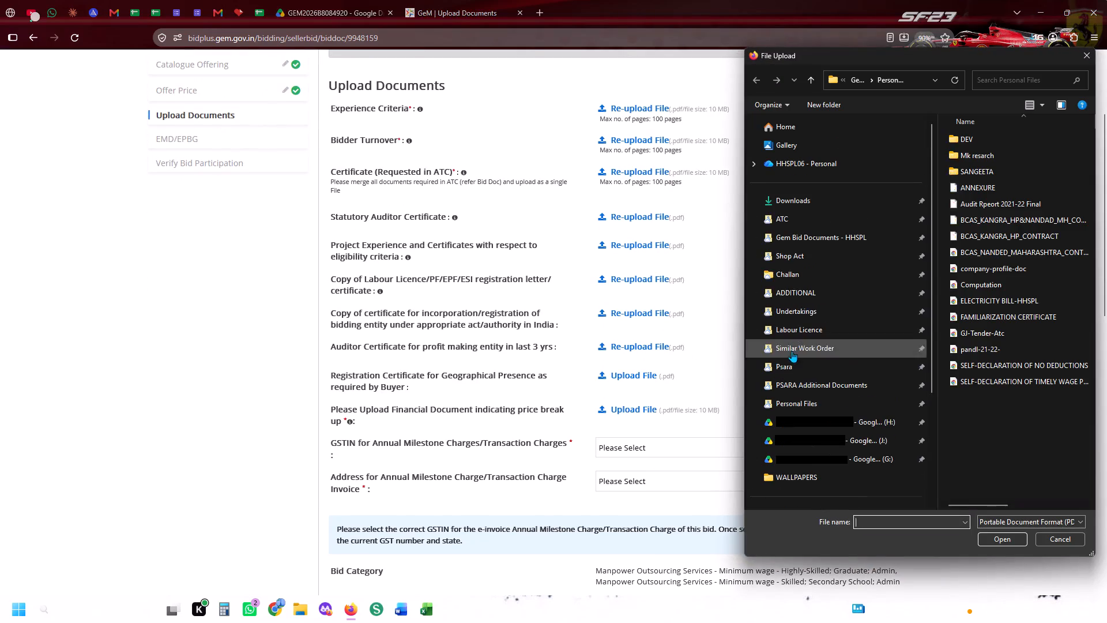
click(795, 264)
double_click(989, 236)
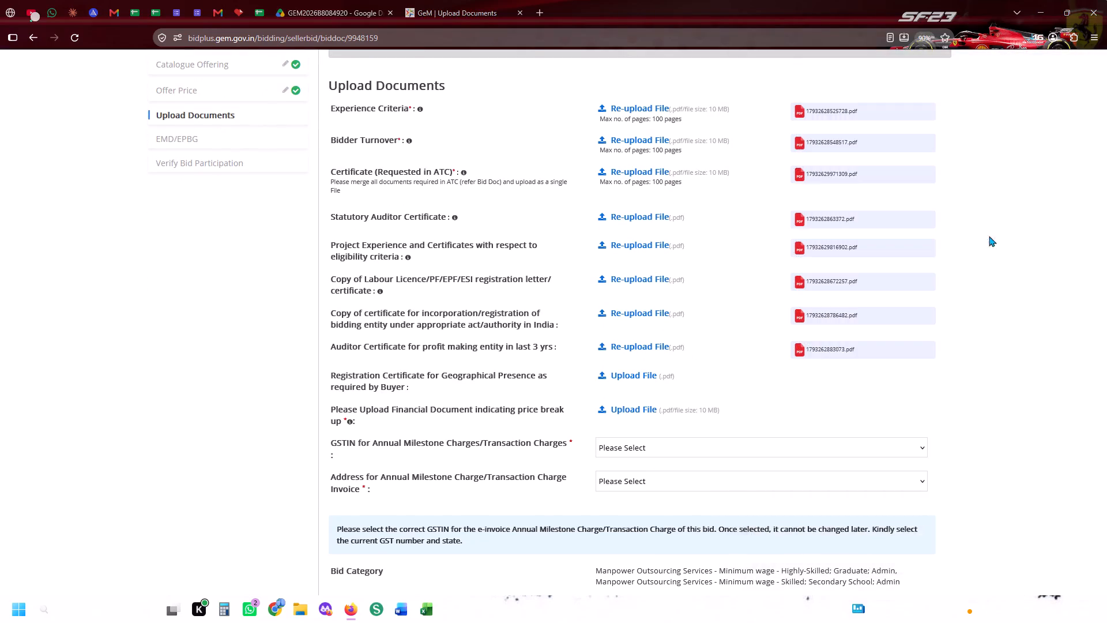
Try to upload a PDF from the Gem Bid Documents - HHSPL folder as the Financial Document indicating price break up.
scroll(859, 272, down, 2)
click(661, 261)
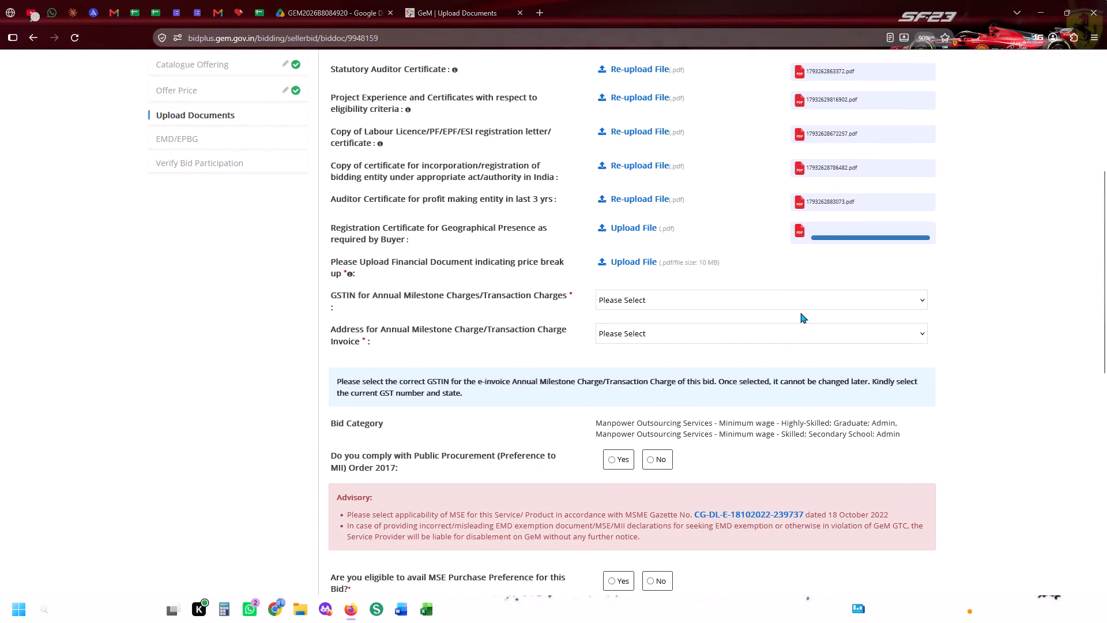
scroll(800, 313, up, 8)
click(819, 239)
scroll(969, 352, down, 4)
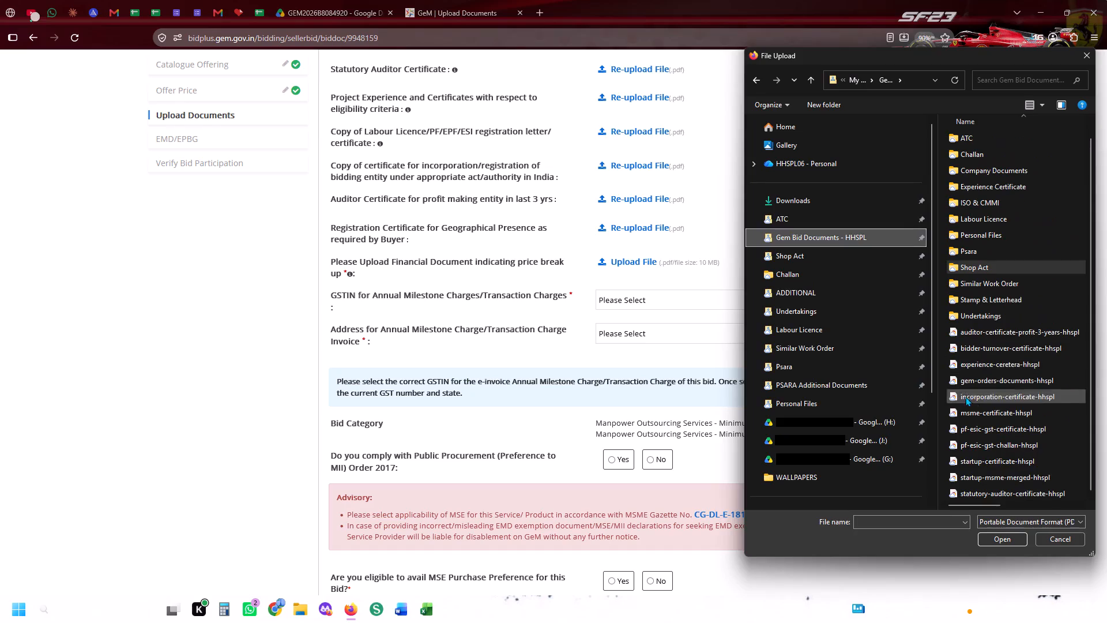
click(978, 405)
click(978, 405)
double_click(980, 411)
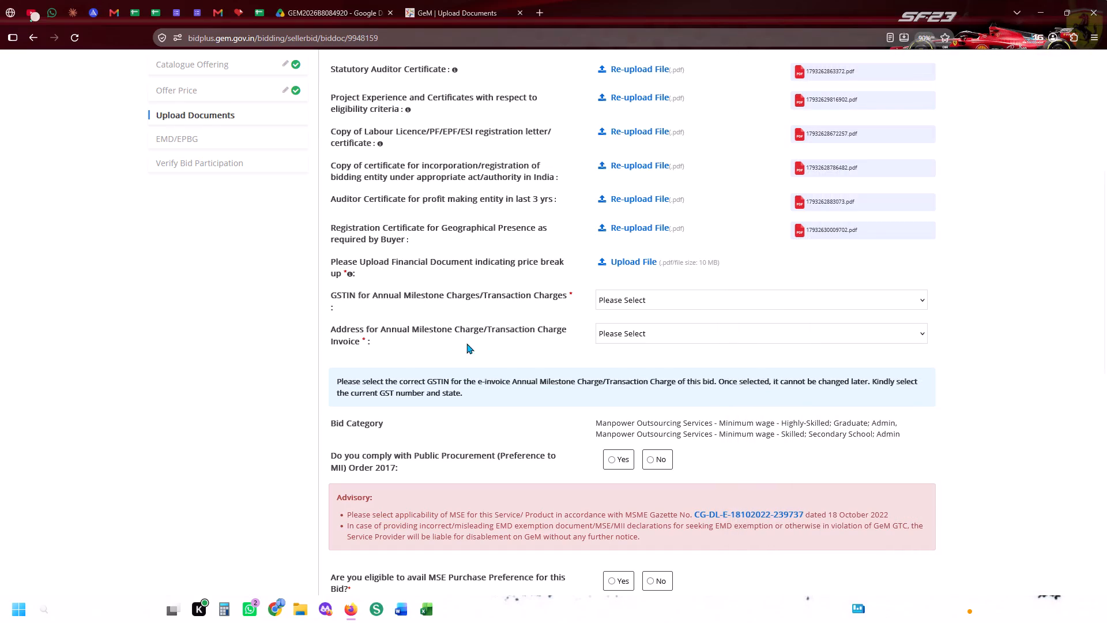
Select the registered GSTIN for Annual Milestone Charges/Transaction Charges and accept its confirmation.
click(721, 301)
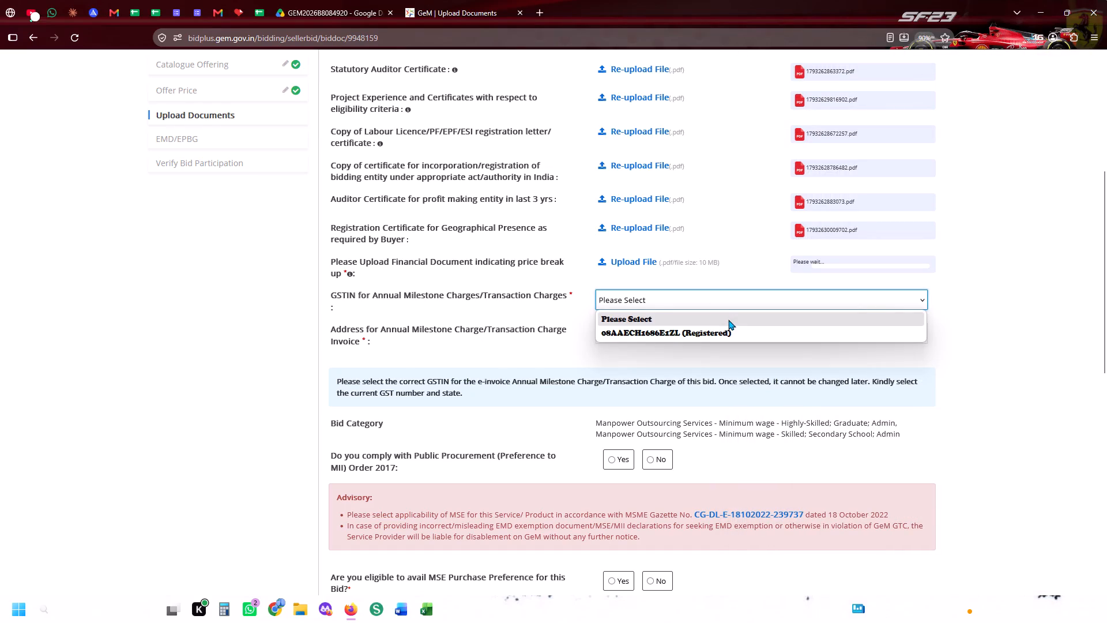
click(728, 324)
drag(703, 288, 703, 297)
drag(703, 304, 704, 314)
click(706, 331)
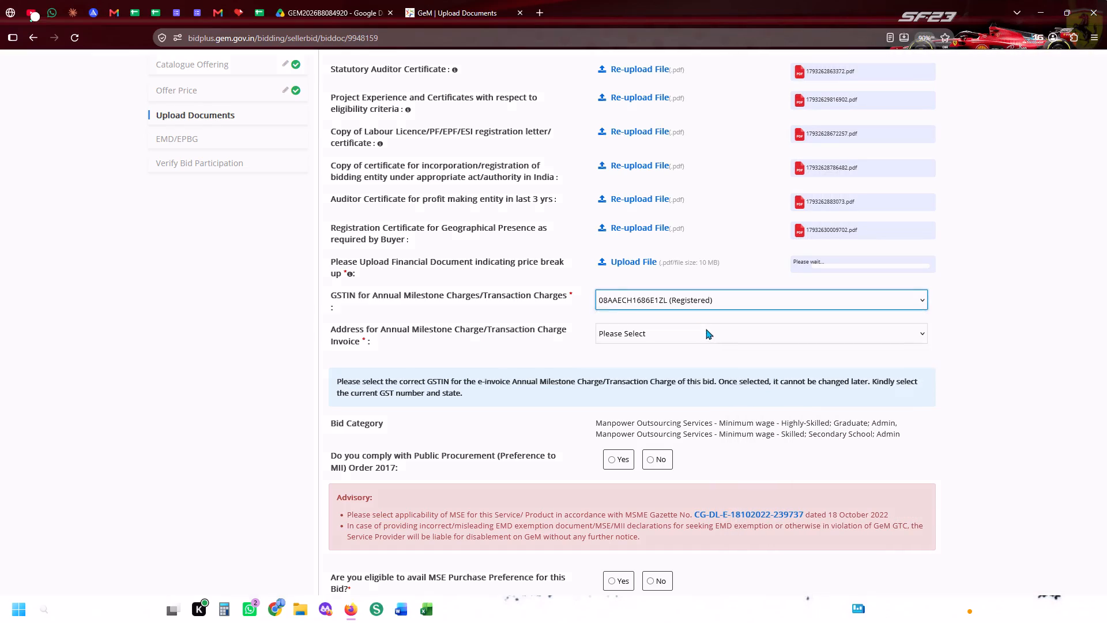
click(671, 134)
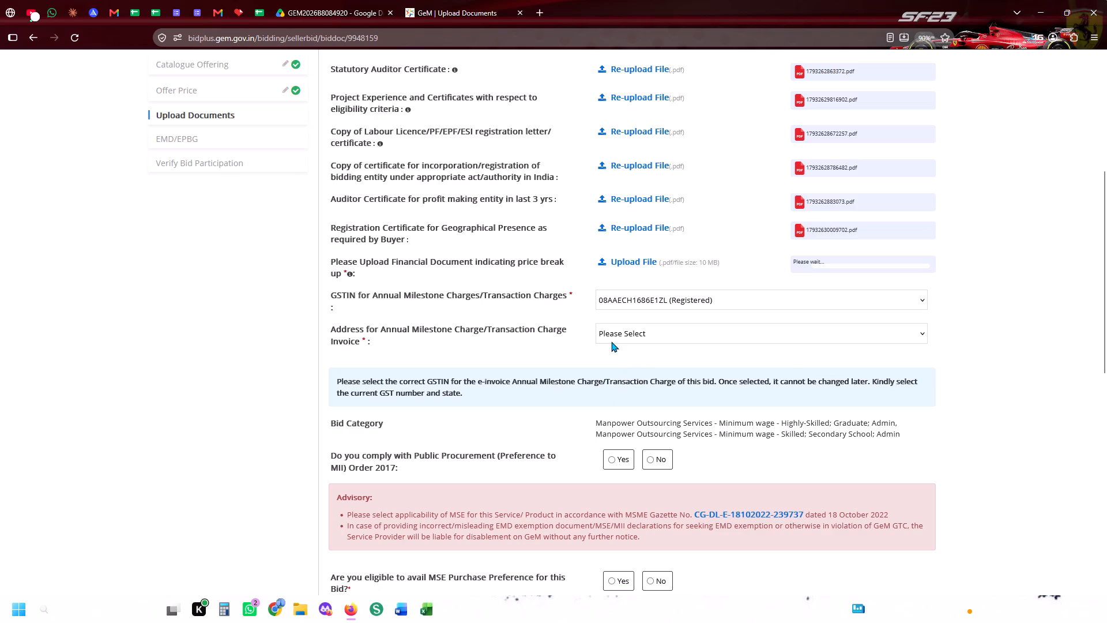
Choose the company's Jaipur address for the Annual Milestone Charge/Transaction Charge Invoice and confirm it.
click(613, 334)
click(619, 374)
click(626, 363)
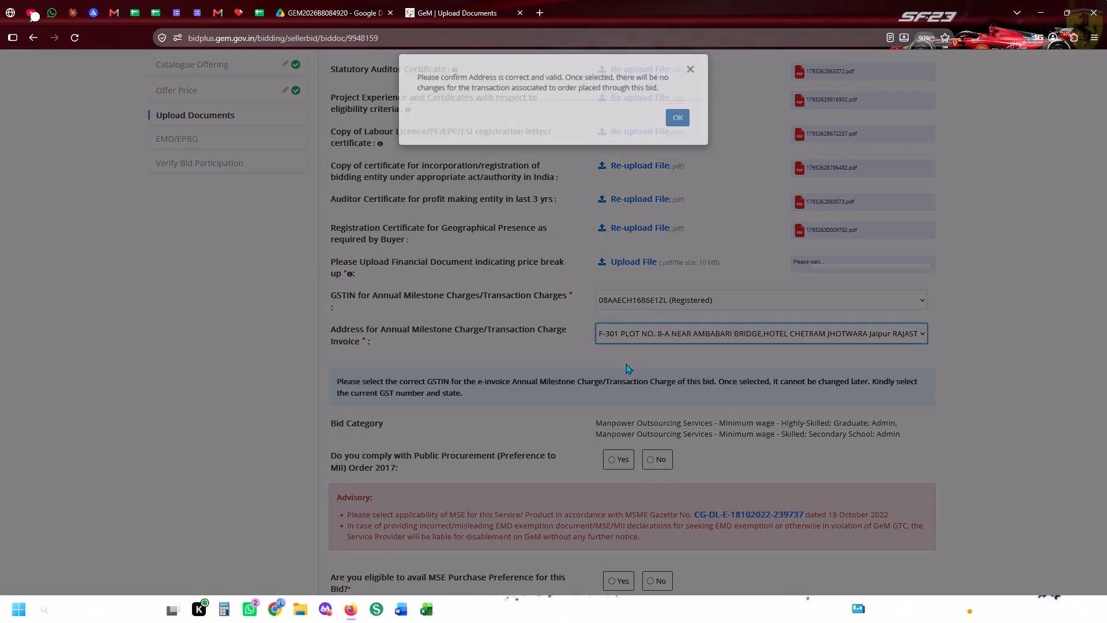
click(678, 132)
Answer Yes to Public Procurement (Preference to MII) compliance, MSE Purchase Preference eligibility and the EMD Exemption request.
scroll(616, 357, down, 2)
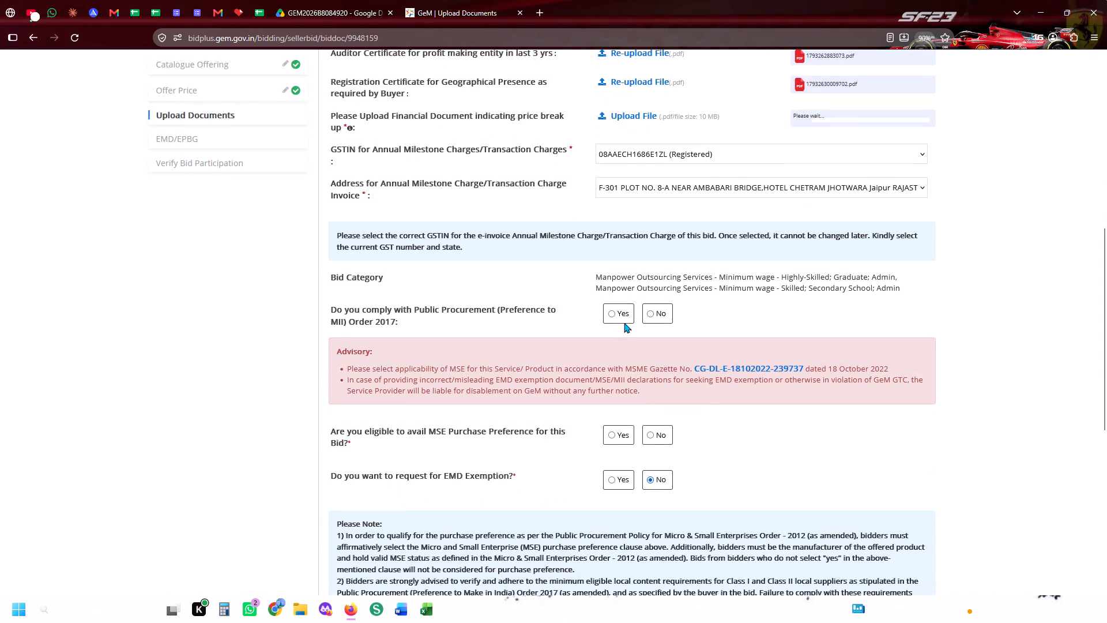
click(608, 305)
click(613, 310)
click(618, 433)
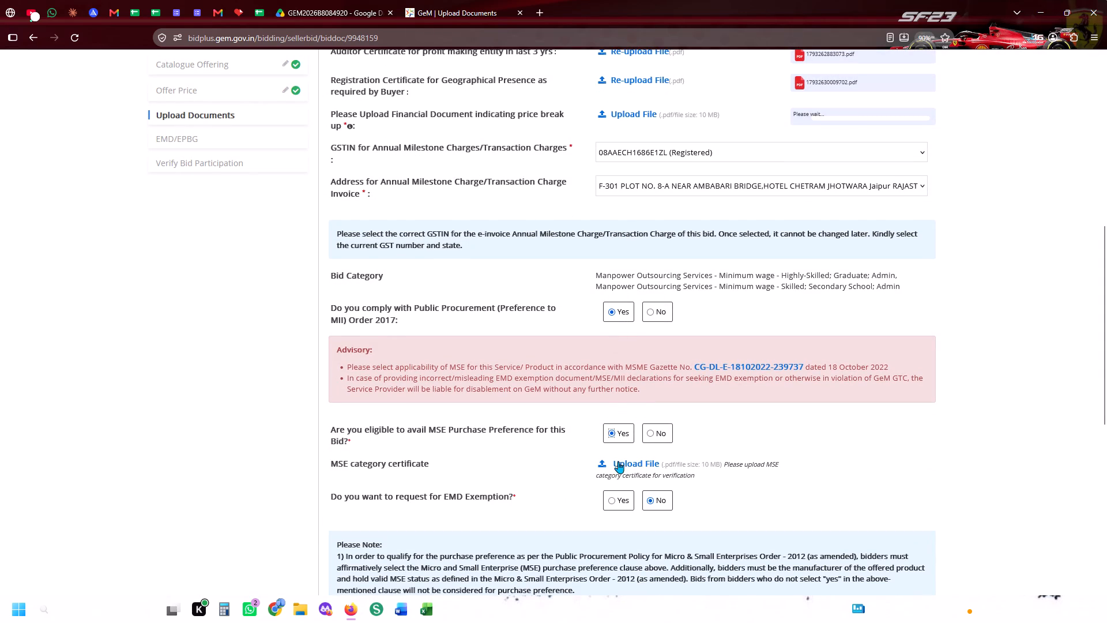
click(618, 501)
Upload msme-certificate-hhspl from the Gem Bid Documents - HHSPL folder as the MSE category certificate.
click(623, 468)
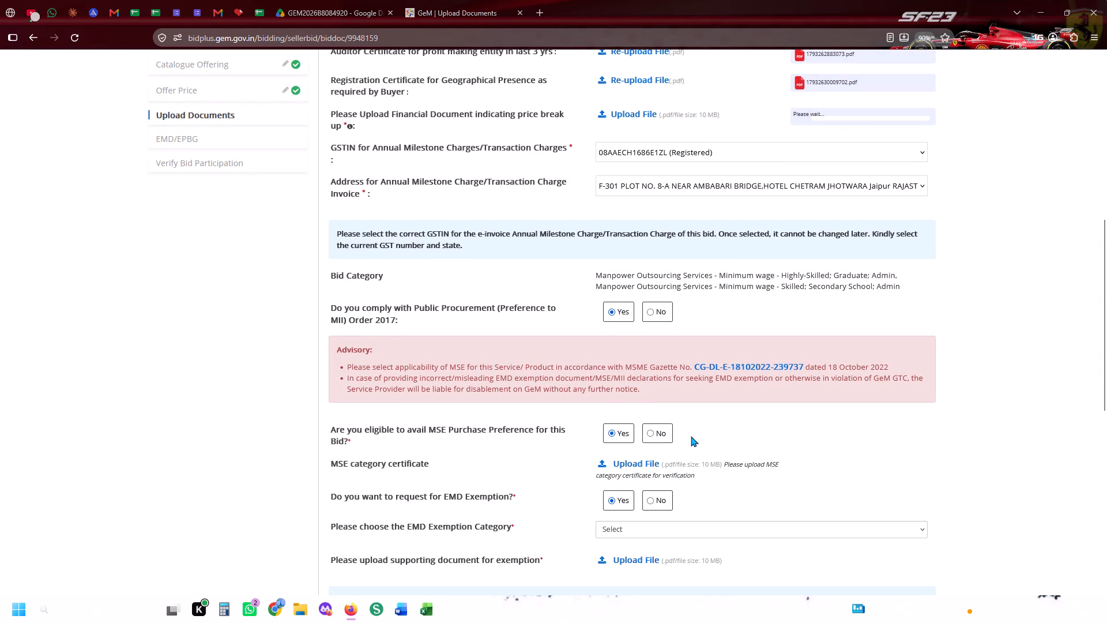
scroll(888, 222, up, 4)
click(842, 239)
scroll(1041, 427, down, 3)
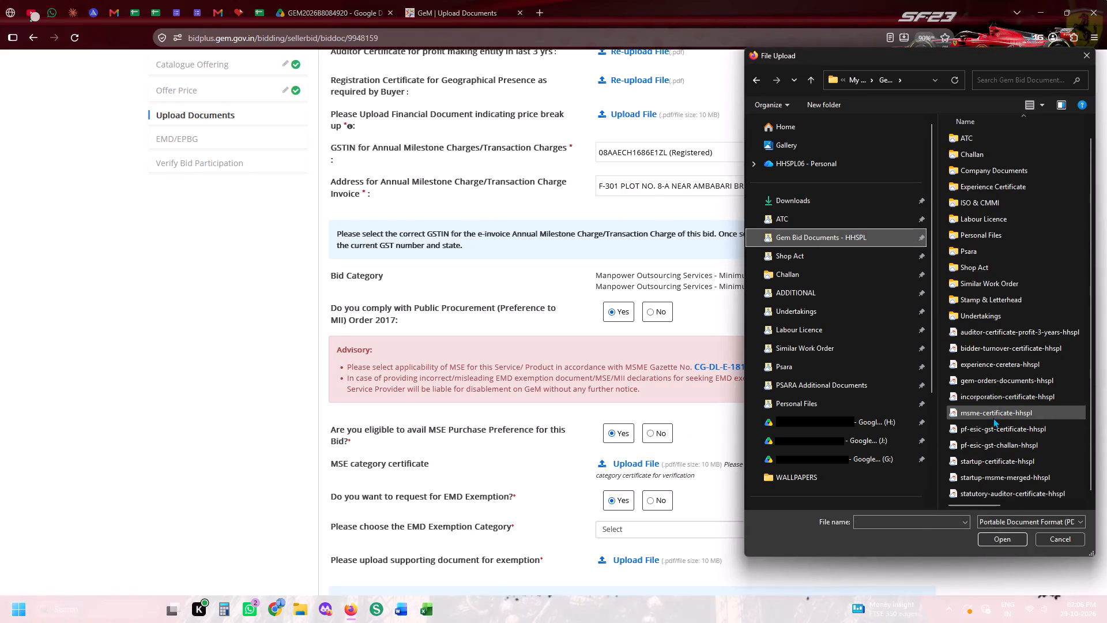
double_click(993, 418)
Set the EMD Exemption Category to Start-up.
scroll(835, 317, down, 3)
click(613, 313)
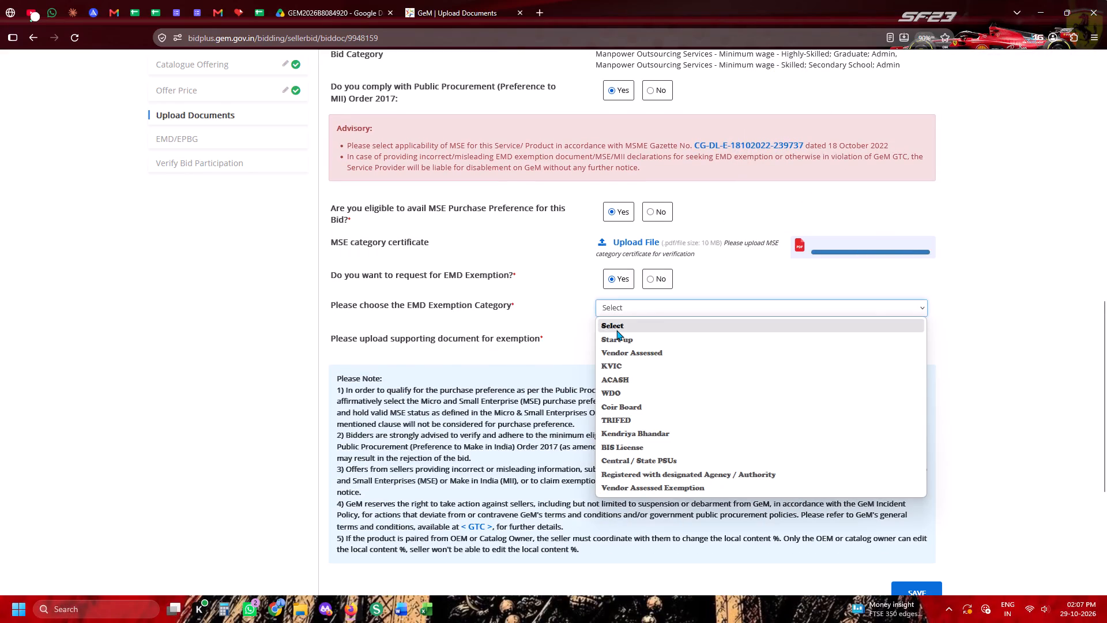
click(616, 331)
click(616, 320)
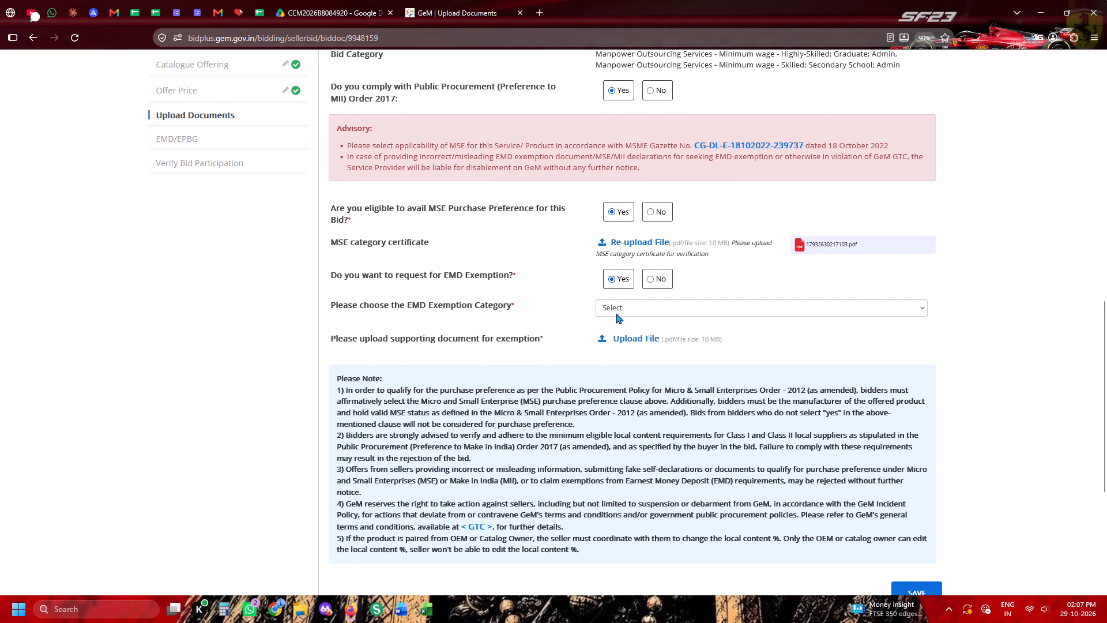
click(616, 313)
click(616, 339)
Upload startup-msme-merged-hhspl as the supporting document for the EMD exemption.
click(619, 351)
scroll(935, 388, down, 9)
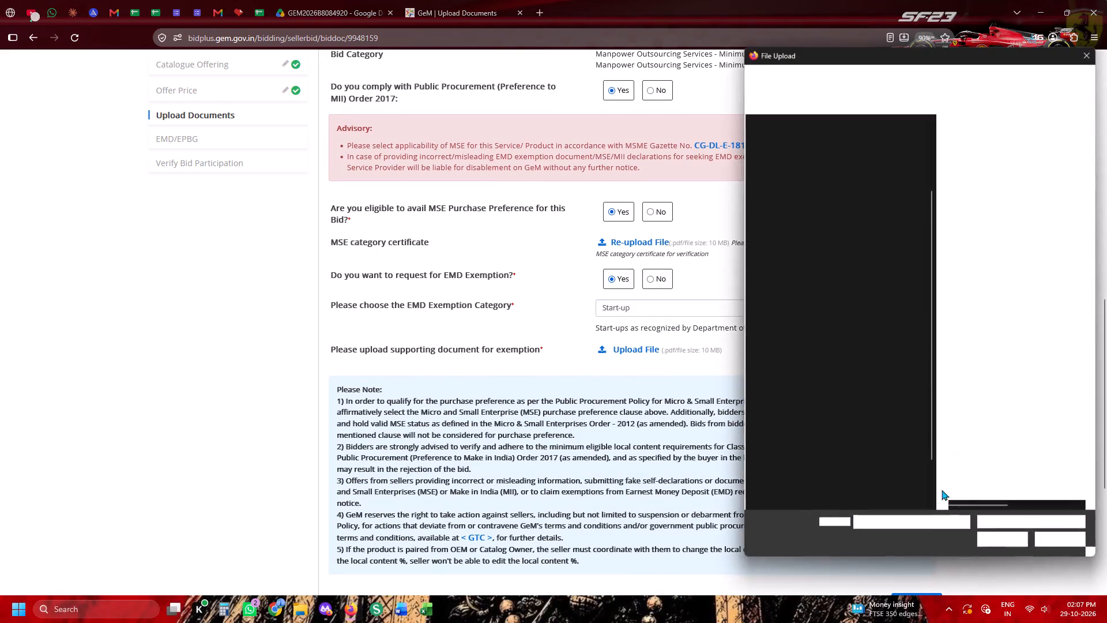
scroll(942, 490, down, 2)
double_click(991, 475)
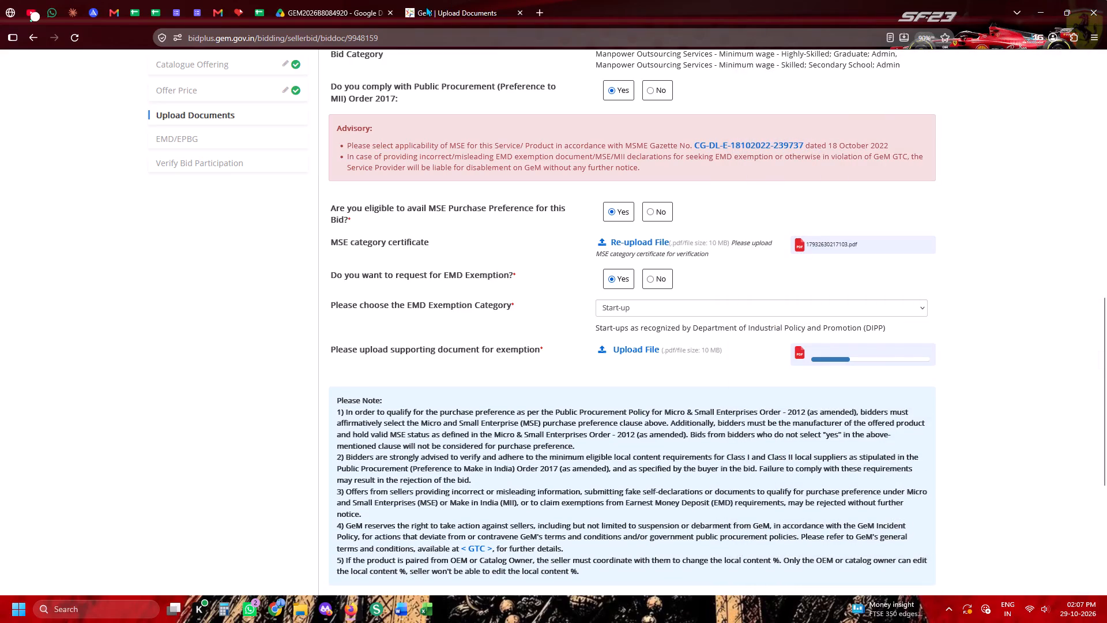
Close the Google Drive tab of bid GEM2026B8084920 and check the tender tracking spreadsheet.
click(388, 14)
click(259, 15)
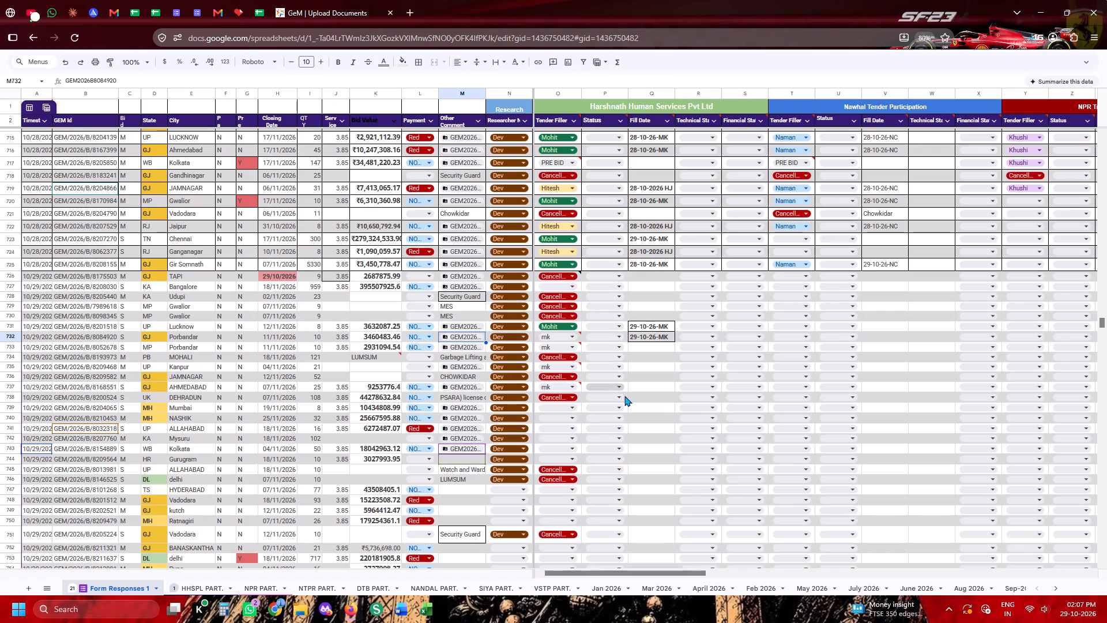
click(656, 400)
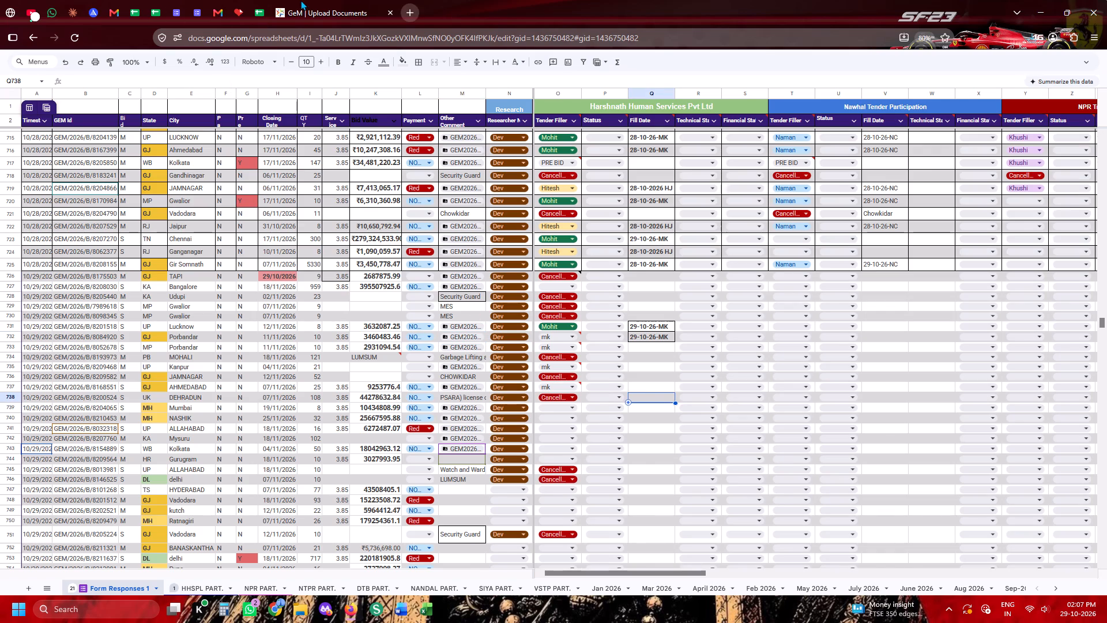
Return to the GeM bid and retry uploading a PDF from Gem Bid Documents - HHSPL as the Financial Document indicating price break up.
click(300, 0)
scroll(676, 318, up, 13)
scroll(676, 318, down, 8)
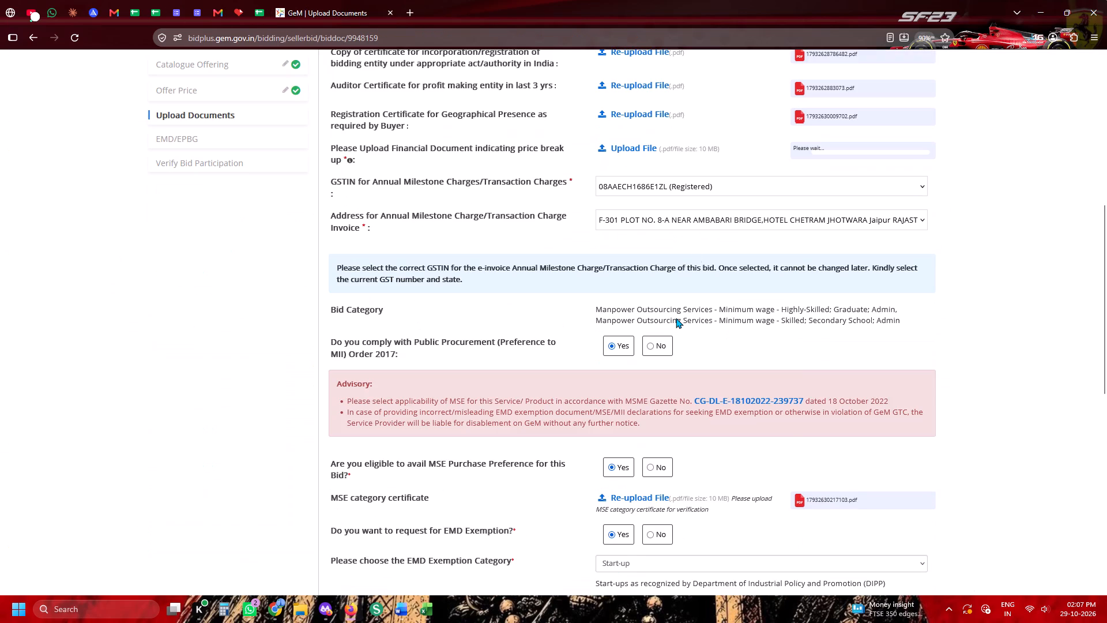
scroll(711, 209, up, 3)
click(638, 201)
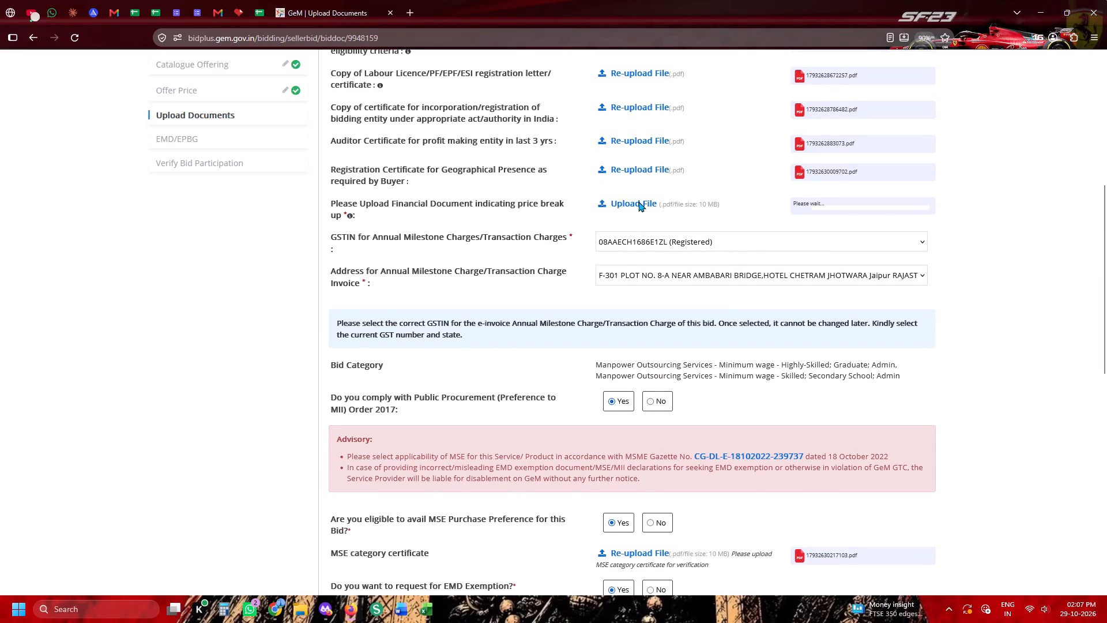
scroll(795, 278, up, 5)
click(820, 227)
click(844, 249)
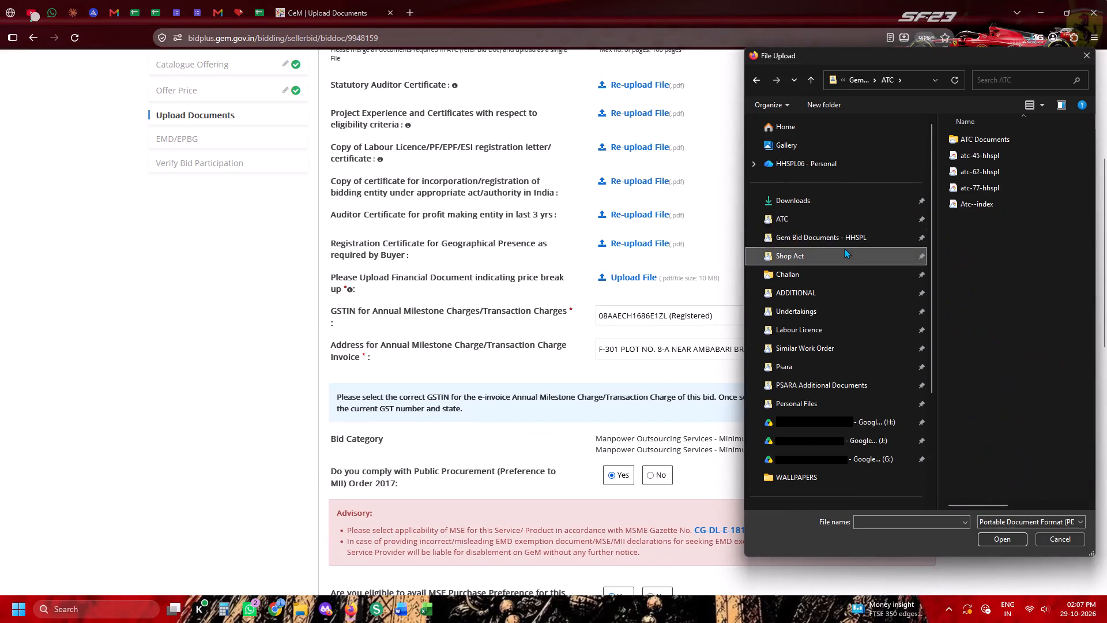
click(846, 231)
double_click(970, 434)
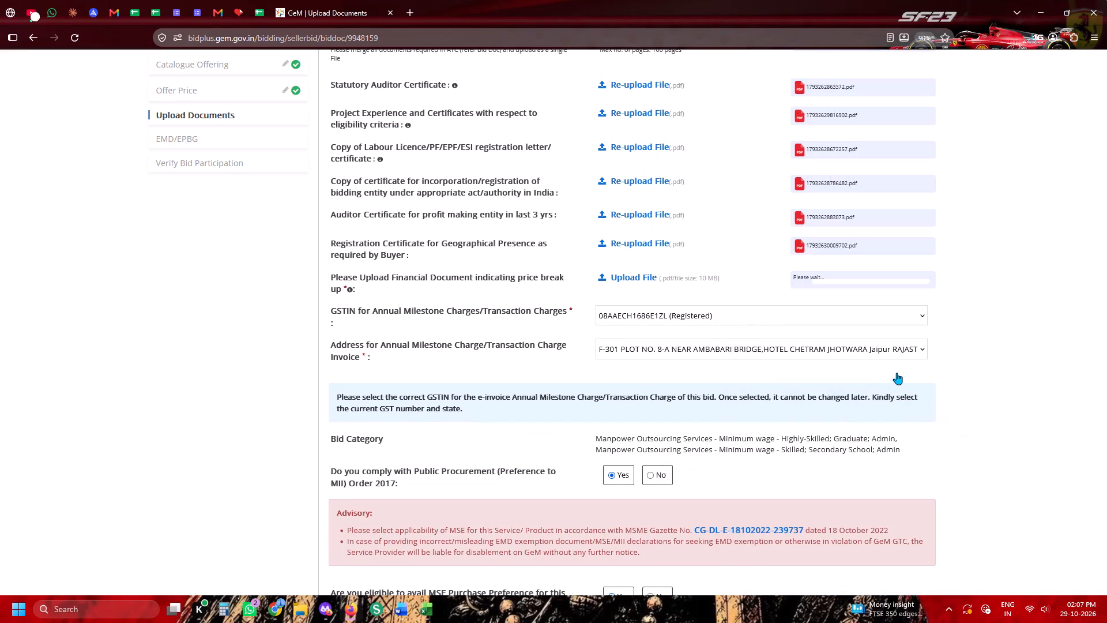
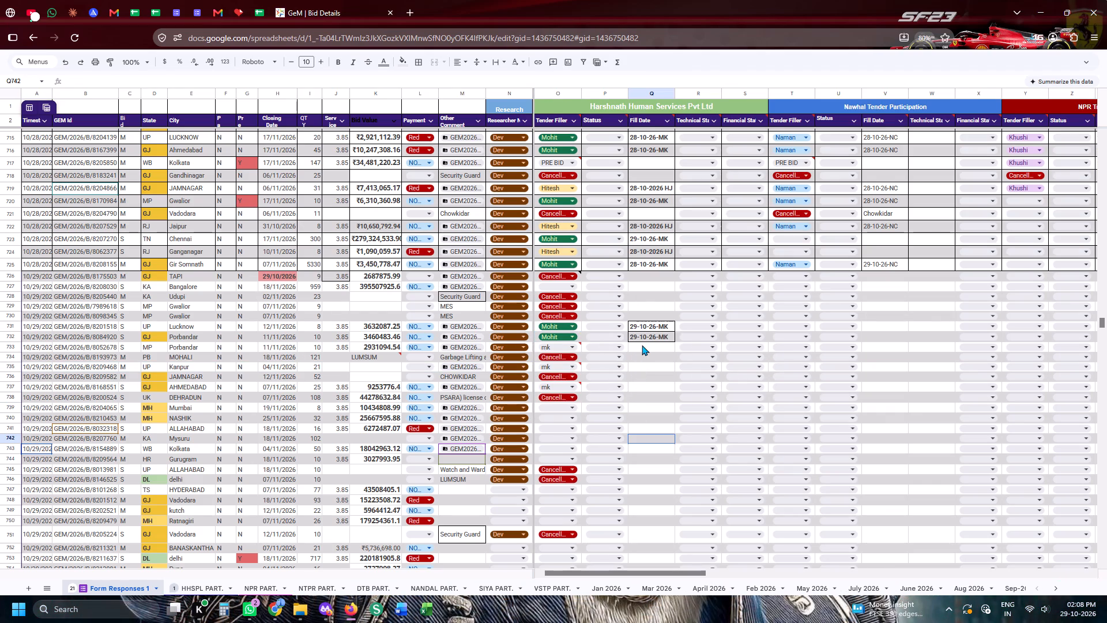
Fill the Harshnath Human Services Fill Date of bid GEM/2026/B/8052678 with 29-10-26-MK, copied from the row above.
click(642, 345)
key(ctrl+d)
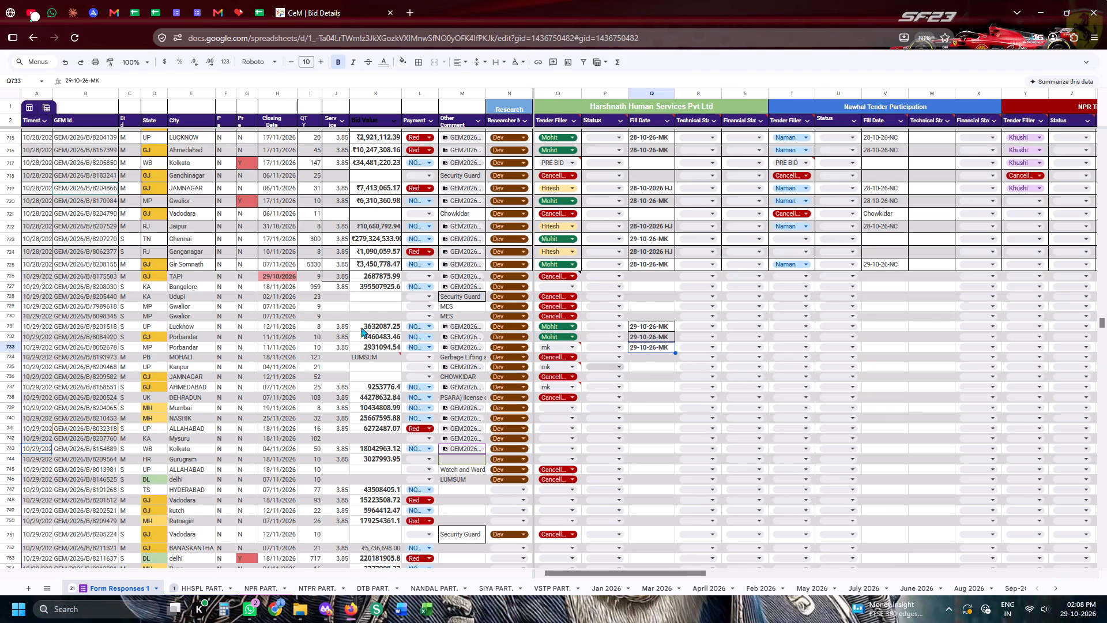
Copy bid number GEM/2026/B/8052678 from the tracking spreadsheet and find it in the GeM bid listing using Exact Bid Search.
click(0, 346)
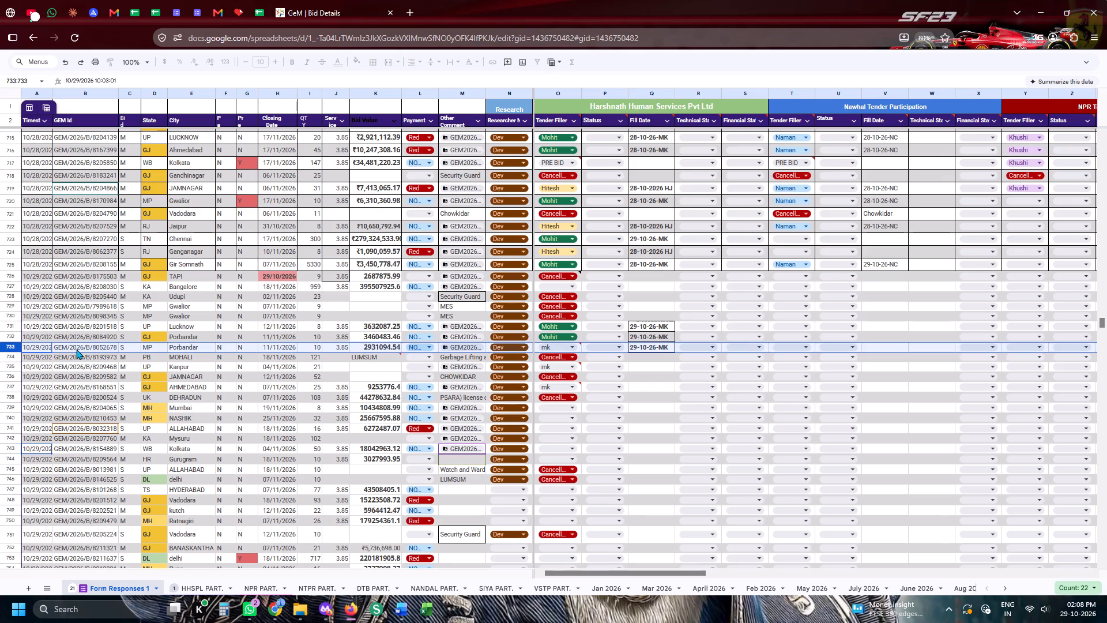
click(77, 348)
key(ctrl+c)
key(ctrl+c)
key(ctrl+c)
click(348, 0)
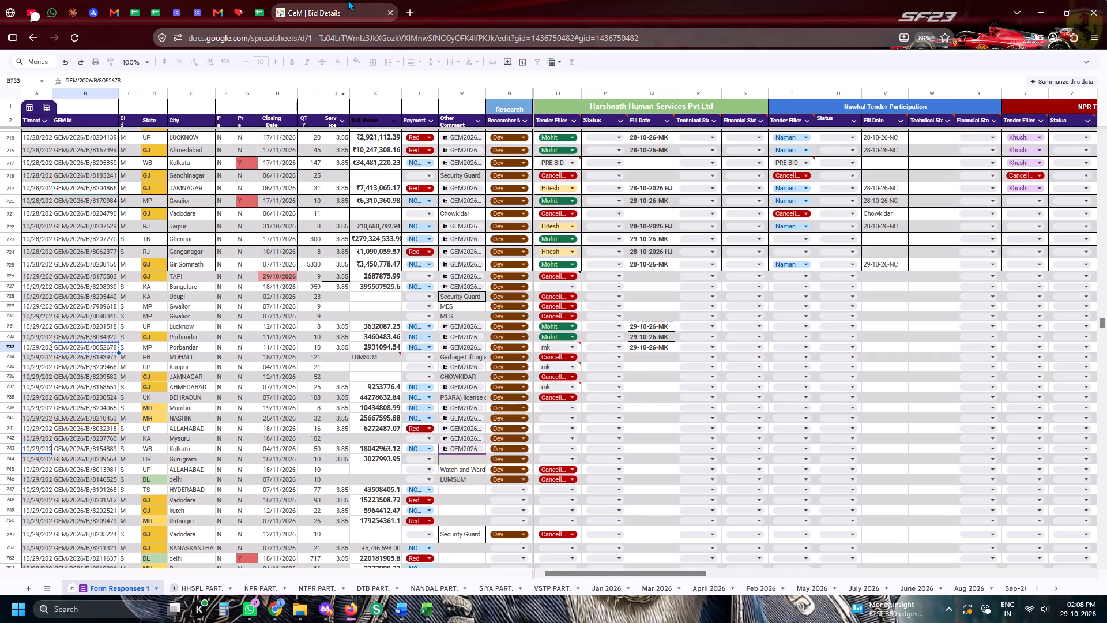
click(801, 123)
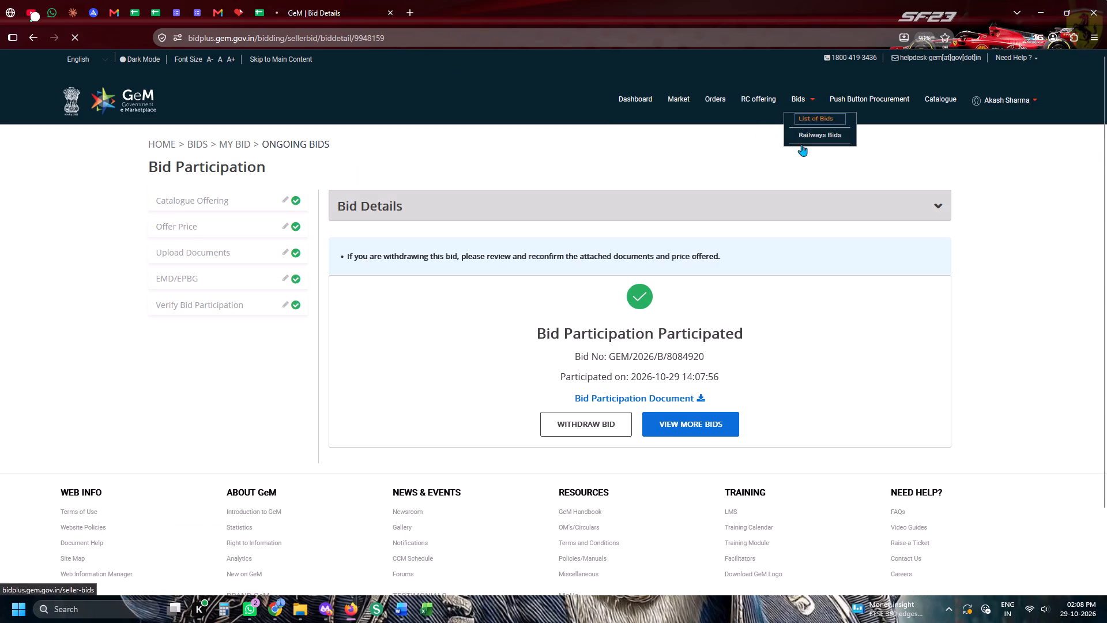
click(781, 140)
key(ctrl+v)
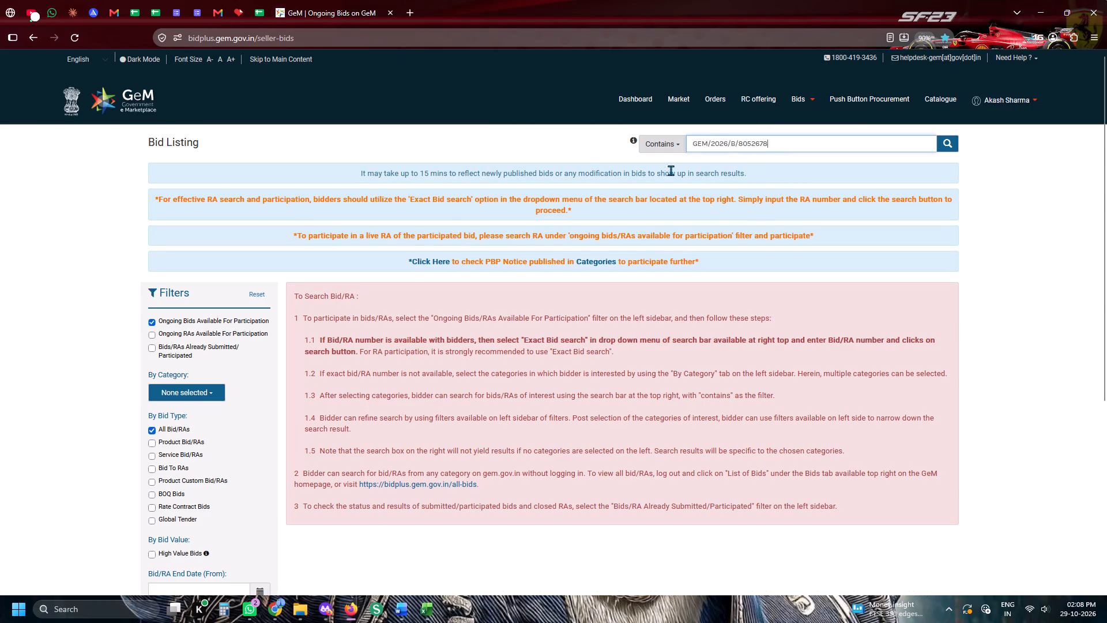
click(654, 144)
click(653, 215)
click(946, 147)
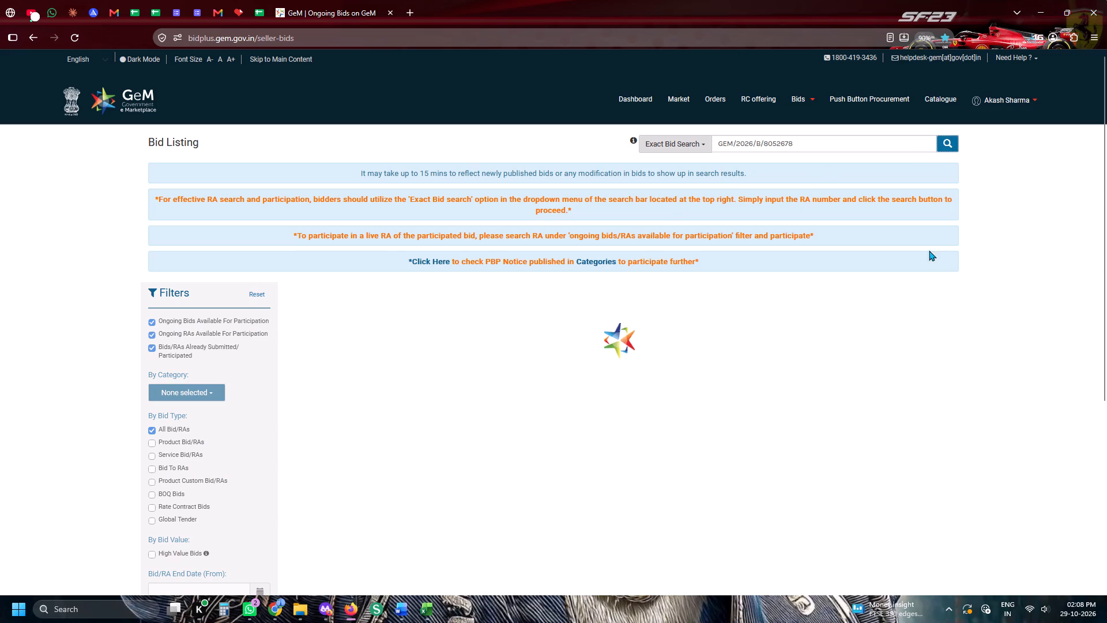
Start participating in the bid and save the beneficial ownership compliance answers: No, No and Yes.
click(921, 401)
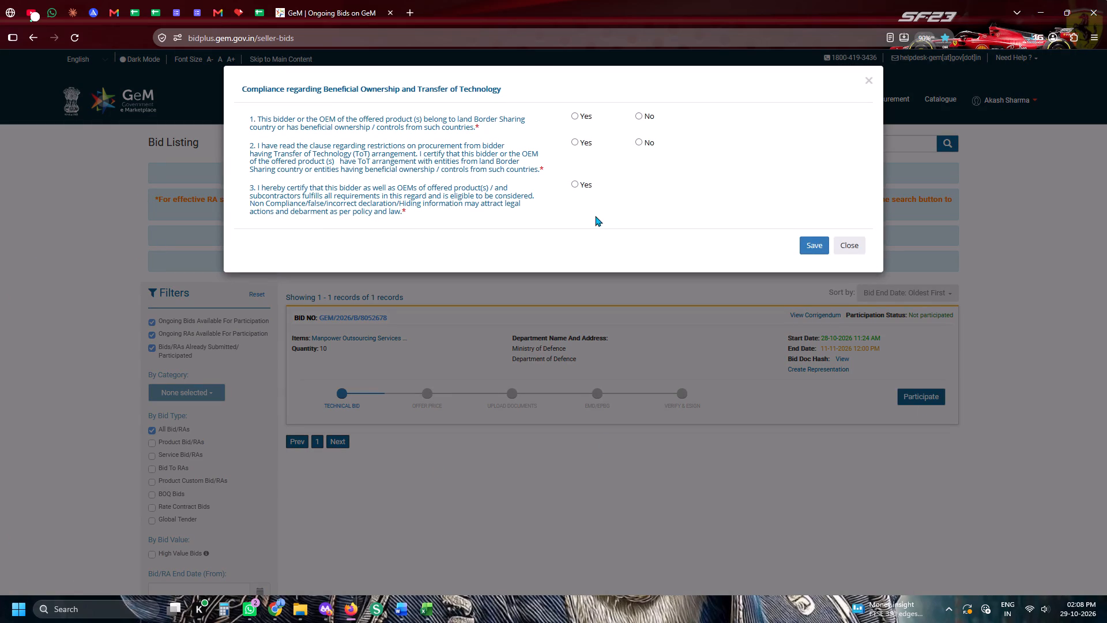
click(586, 186)
click(645, 143)
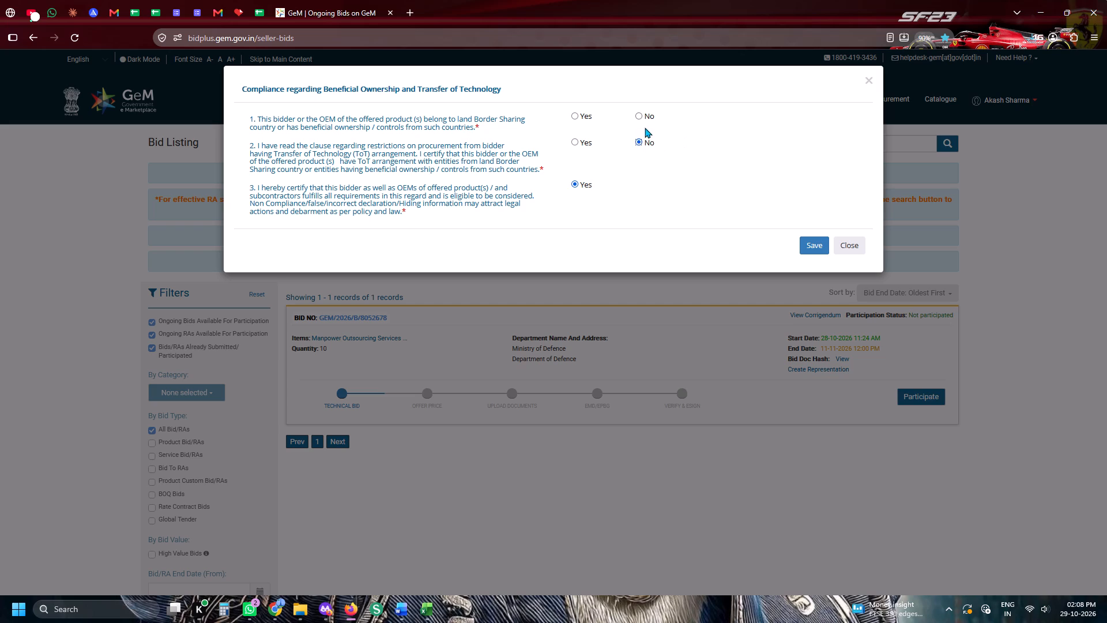
click(645, 115)
click(801, 242)
Select the catalogue for the Highly-Skilled item, offering Skill Category Highly-Skilled and Type of Function Others.
click(873, 324)
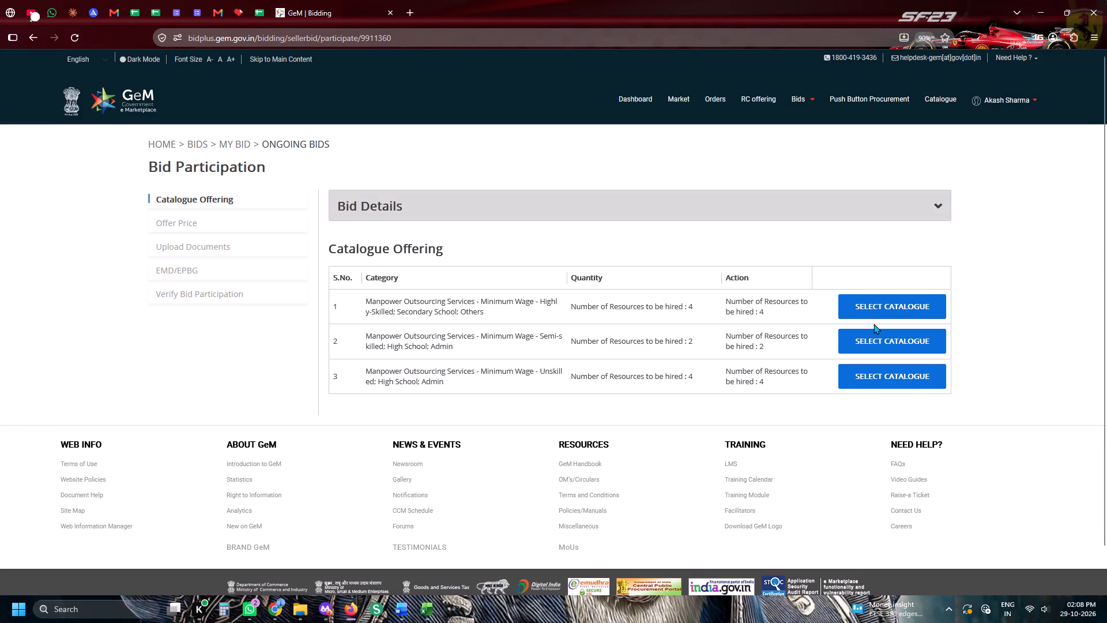
click(875, 302)
scroll(834, 298, down, 4)
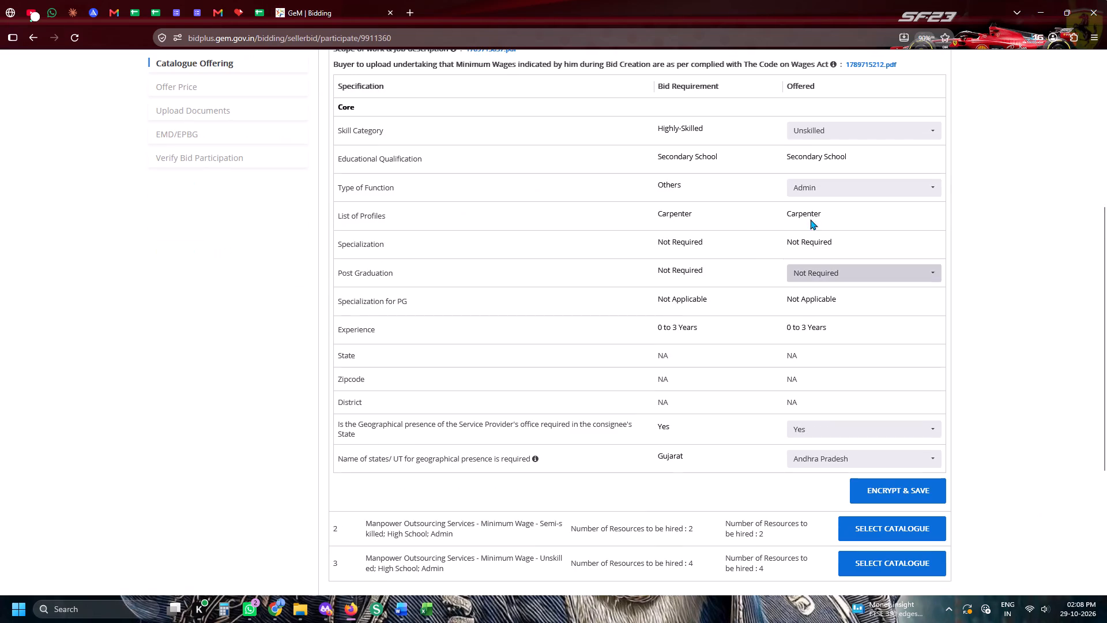
click(805, 130)
click(814, 211)
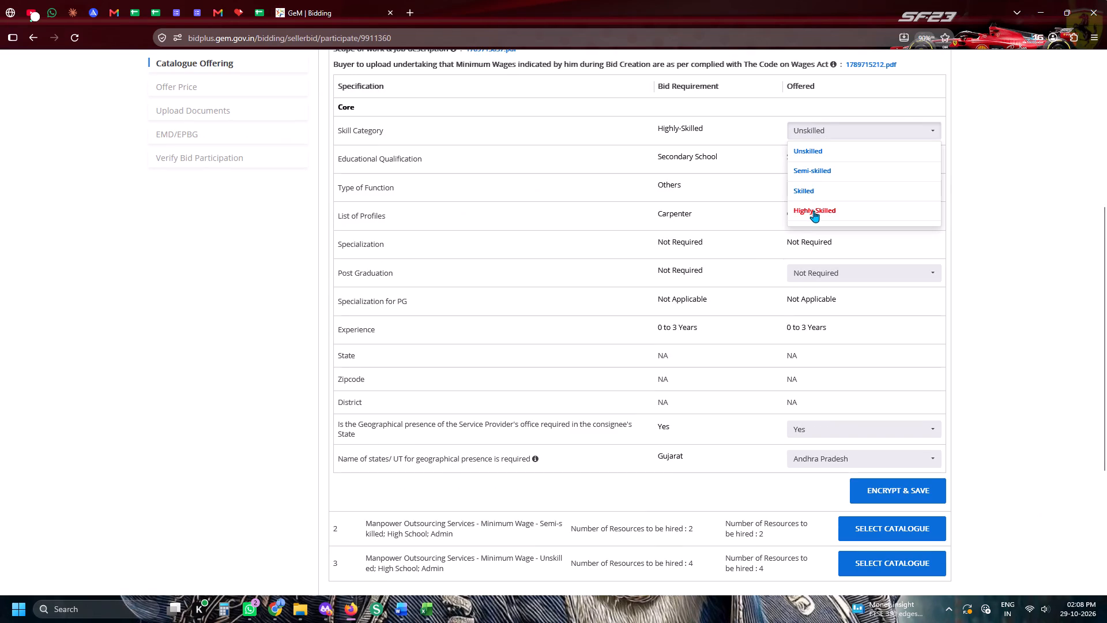
click(814, 203)
click(813, 189)
scroll(815, 239, down, 6)
click(815, 247)
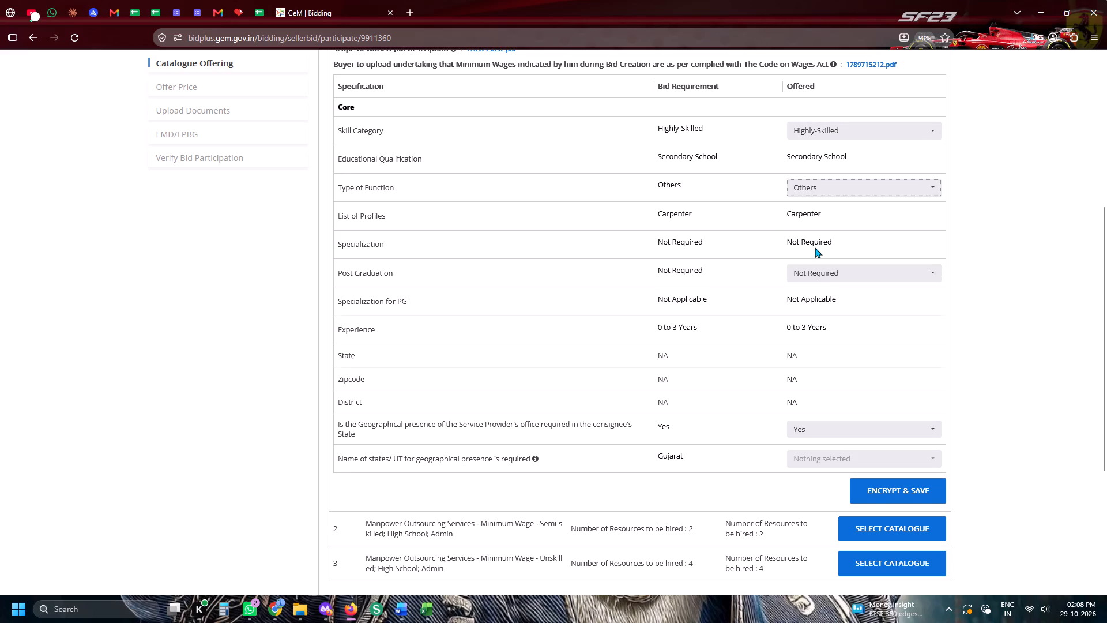
Set the Highly-Skilled item's geographical presence state to Gujarat, then encrypt and save its offering.
scroll(815, 247, down, 6)
click(809, 220)
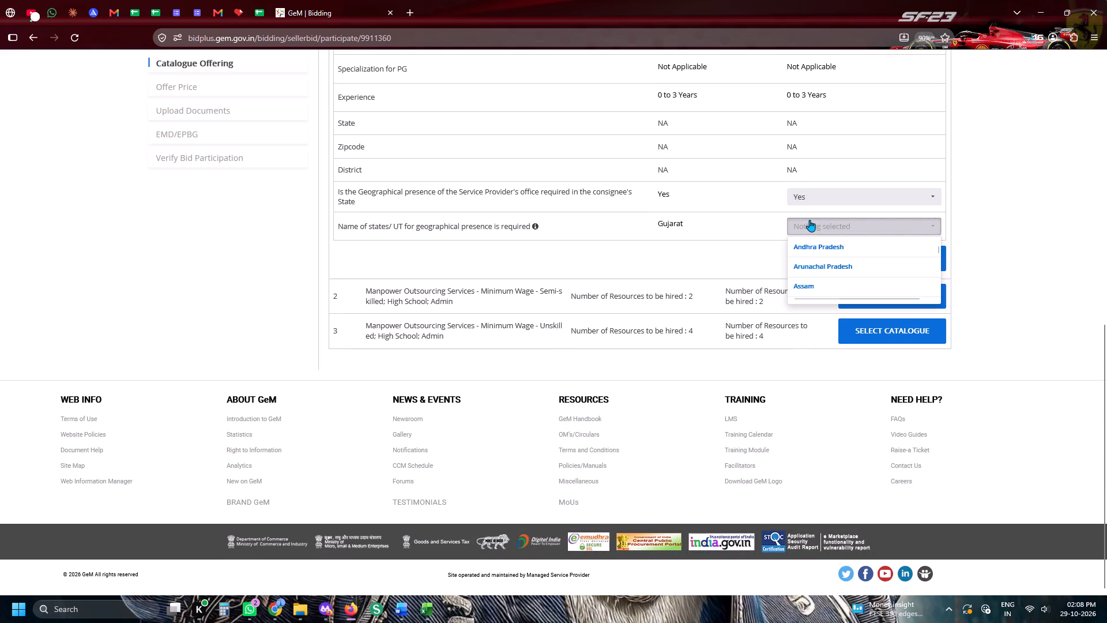
key(g)
key(g)
click(811, 288)
click(723, 262)
click(863, 272)
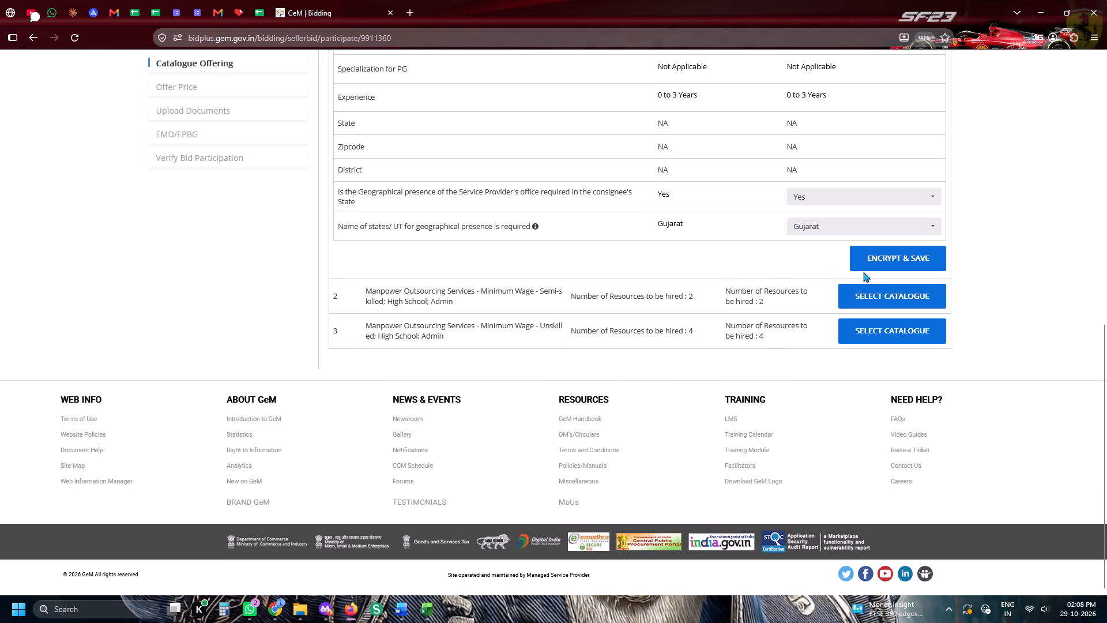
click(864, 269)
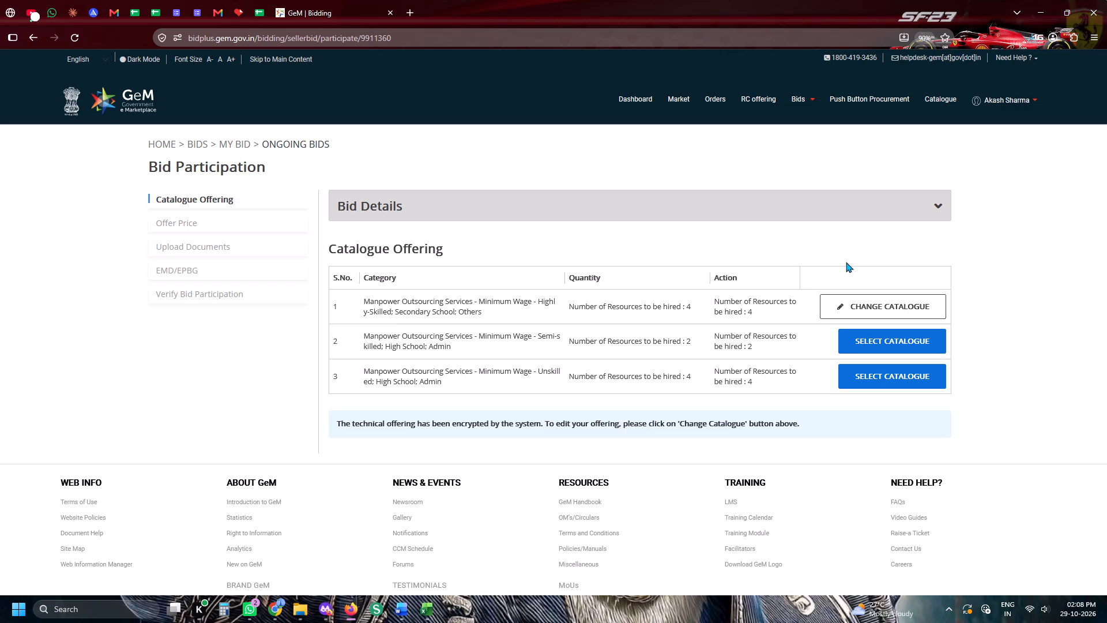
Select the catalogue for the Semi-skilled item and set its offered Skill Category to Semi-skilled, keeping Type of Function as Admin.
click(885, 340)
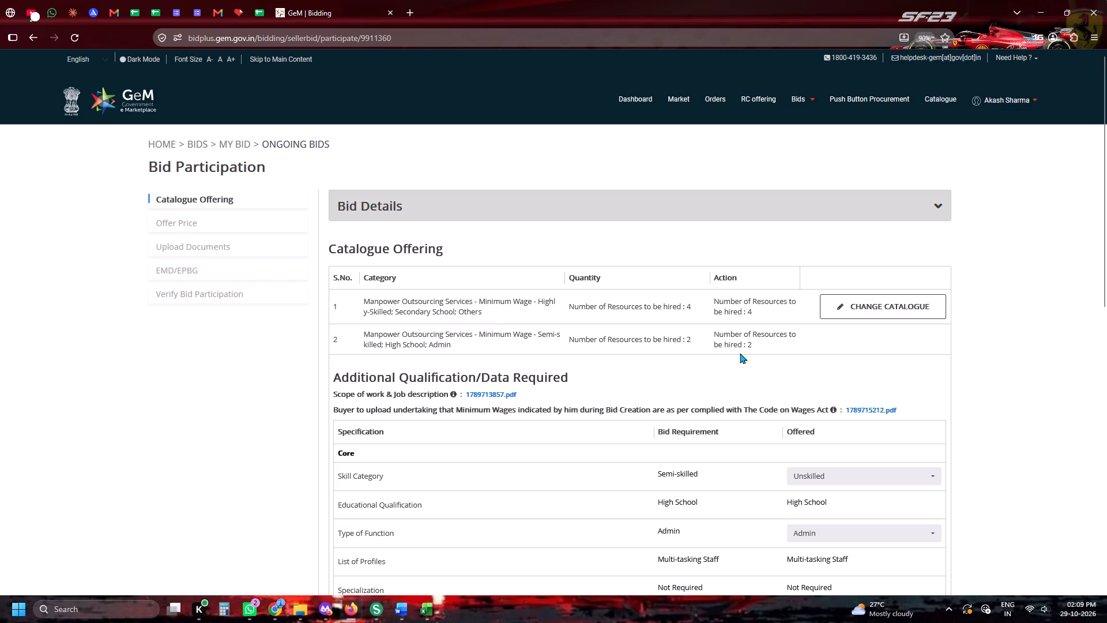
scroll(784, 348, down, 3)
click(813, 239)
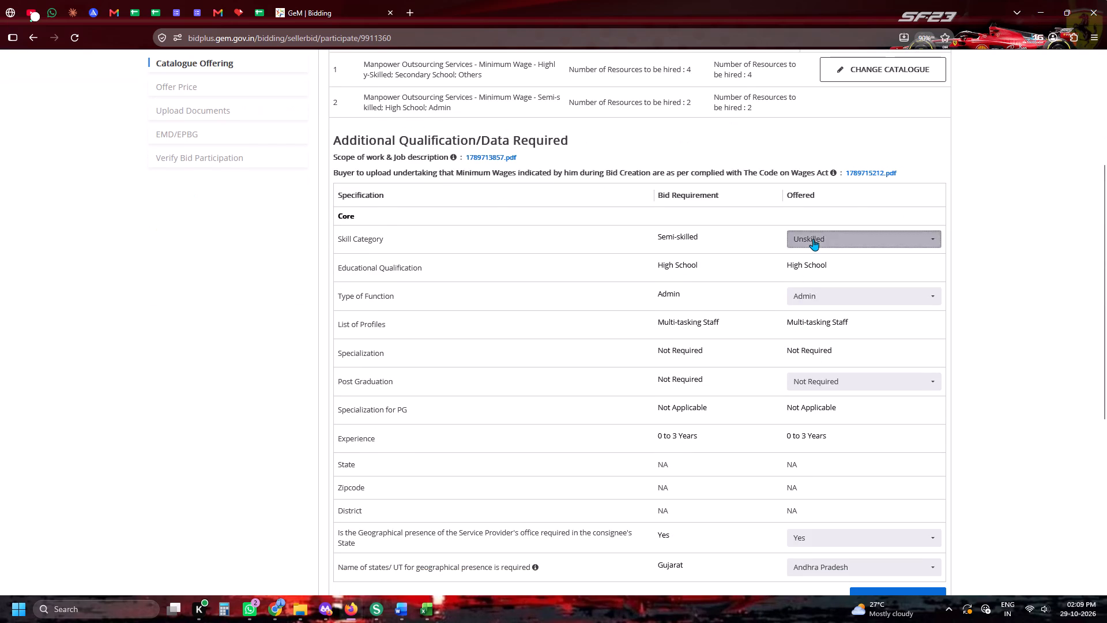
click(807, 273)
click(810, 296)
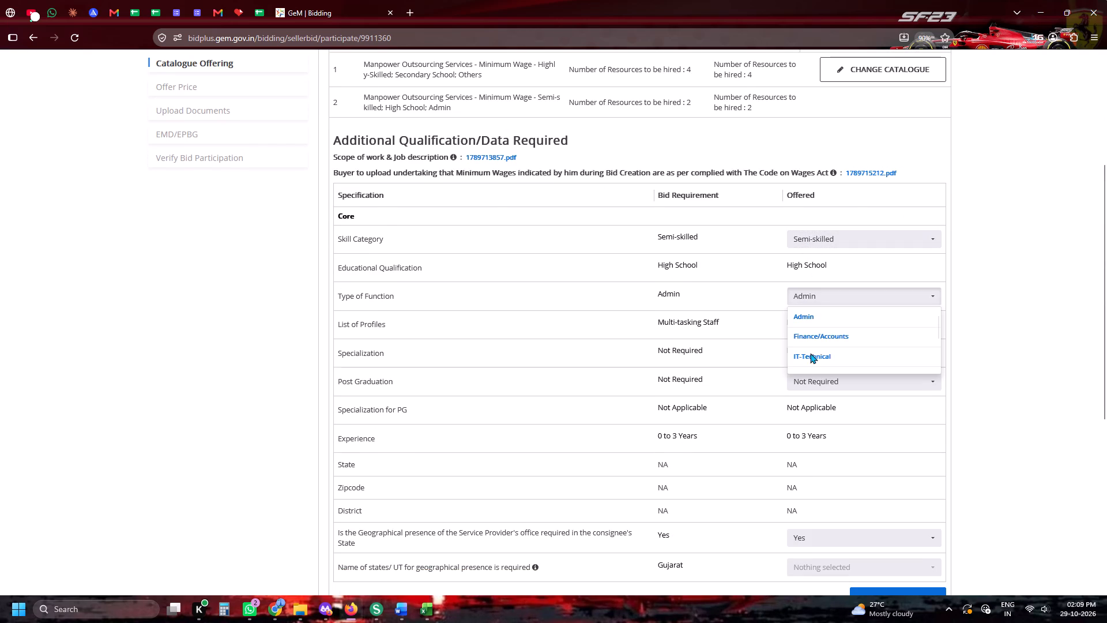
click(656, 354)
Set the Semi-skilled item's geographical presence state to Gujarat, then encrypt and save its offering.
scroll(789, 386, down, 5)
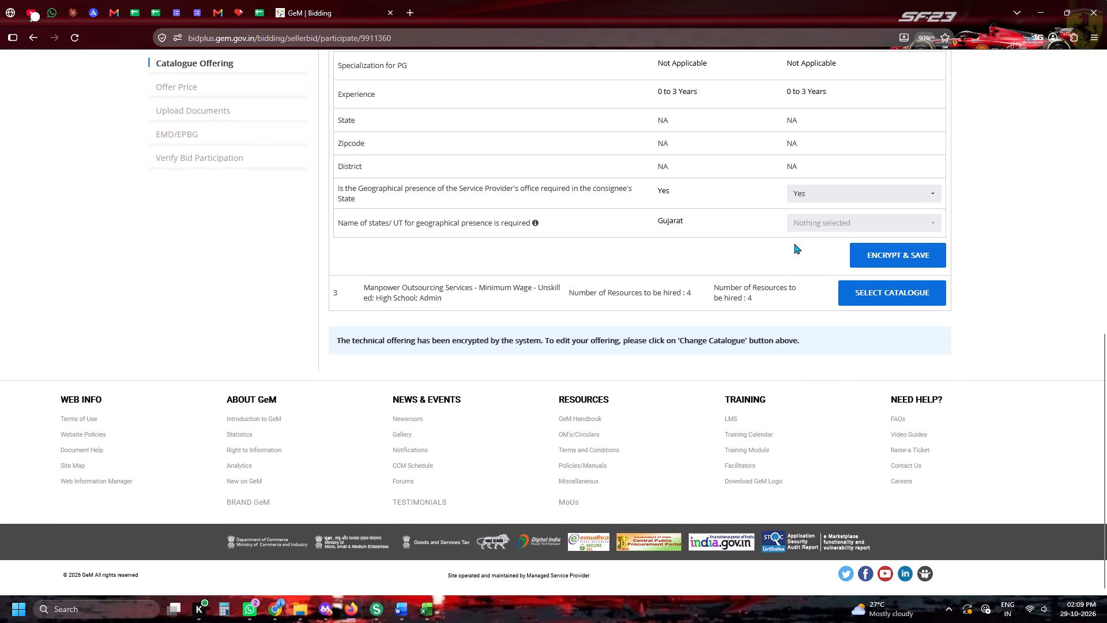
click(801, 235)
click(805, 230)
key(g)
key(g)
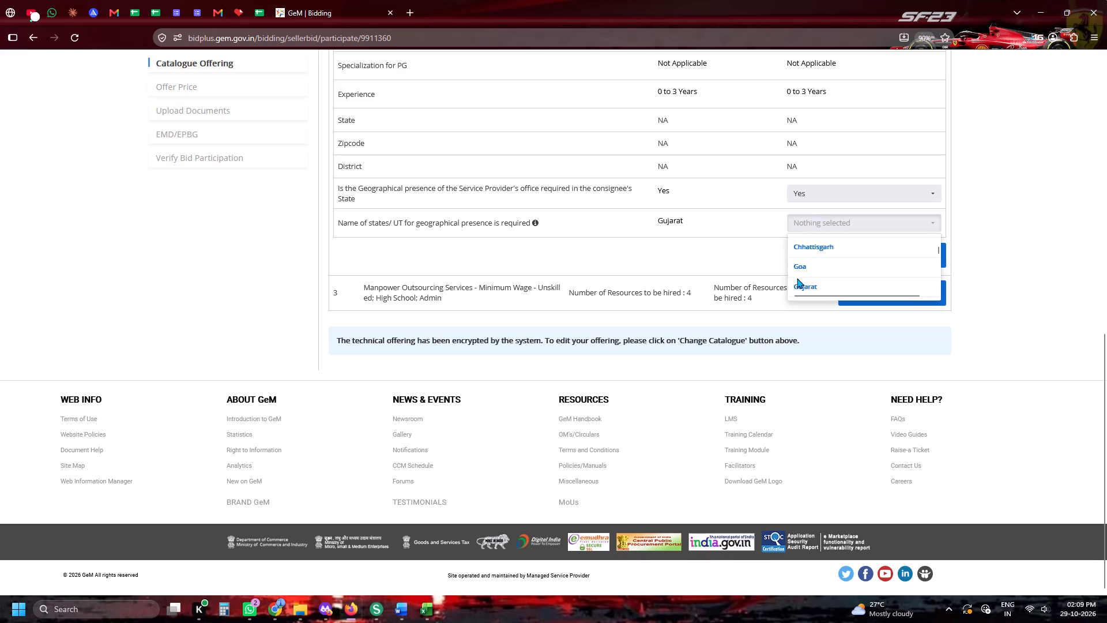
click(799, 288)
click(721, 255)
click(884, 267)
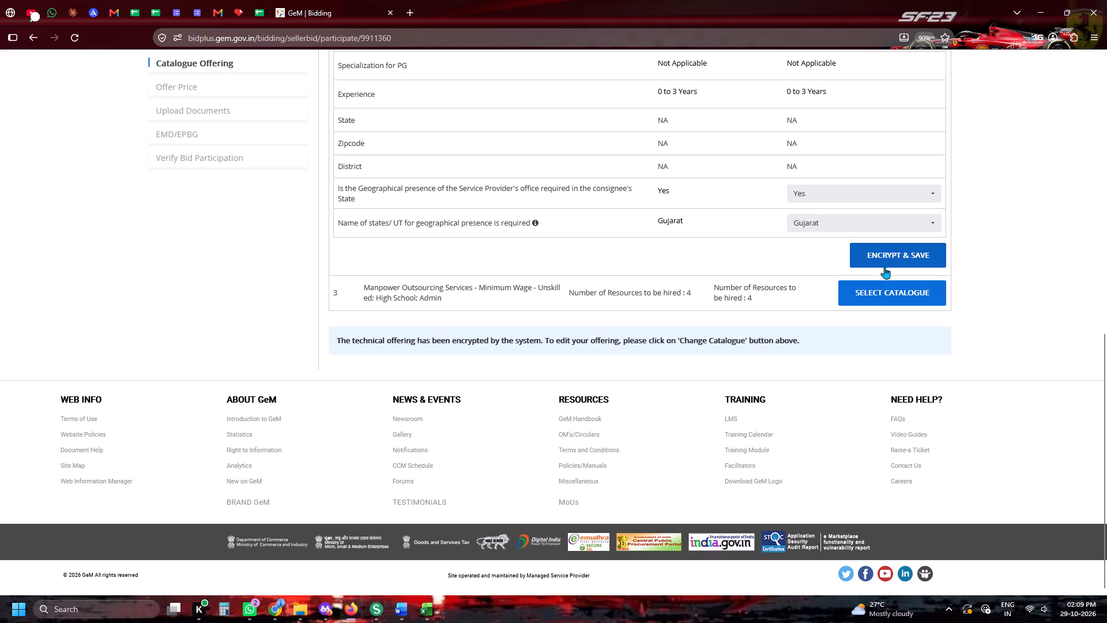
click(883, 262)
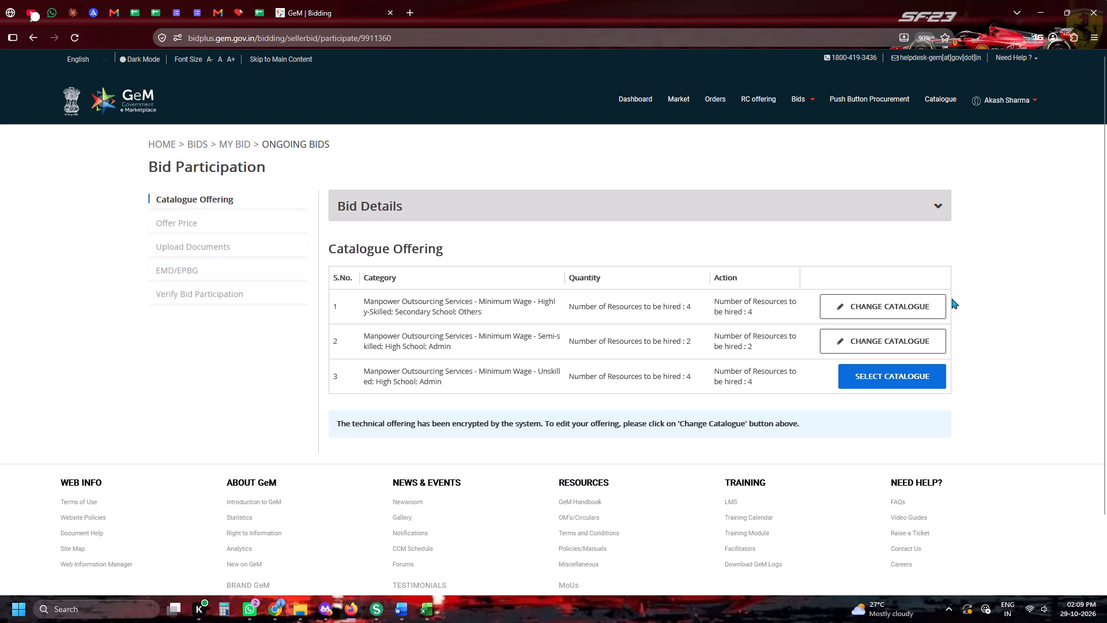
Select the catalogue for the Unskilled item and change its geographical presence state to Gujarat, keeping Type of Function as Admin.
click(864, 387)
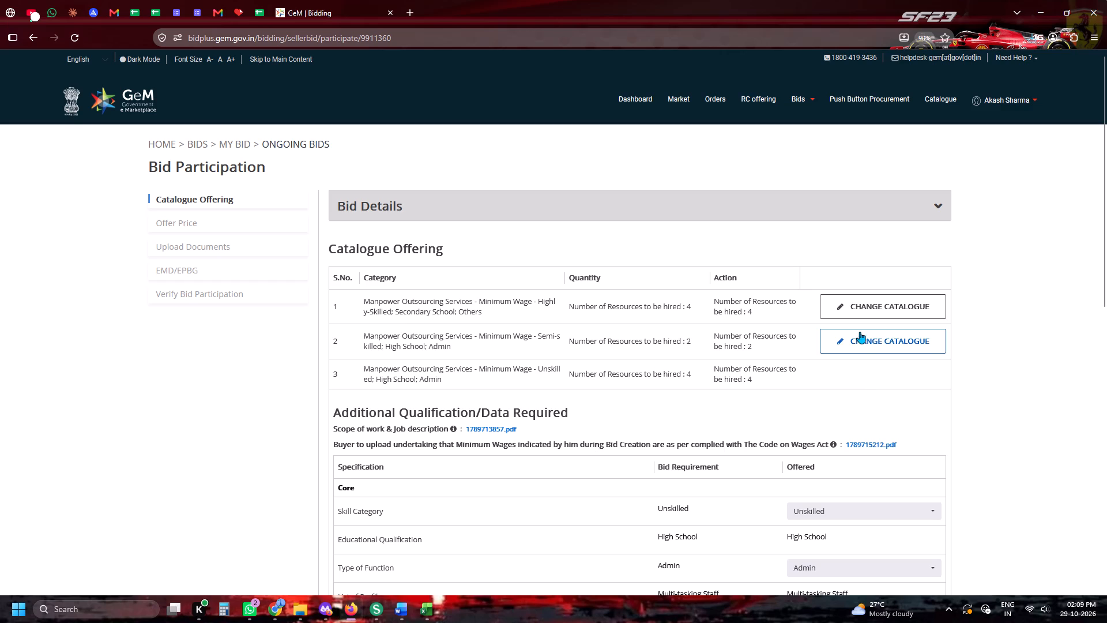
scroll(860, 332, down, 6)
scroll(837, 280, up, 1)
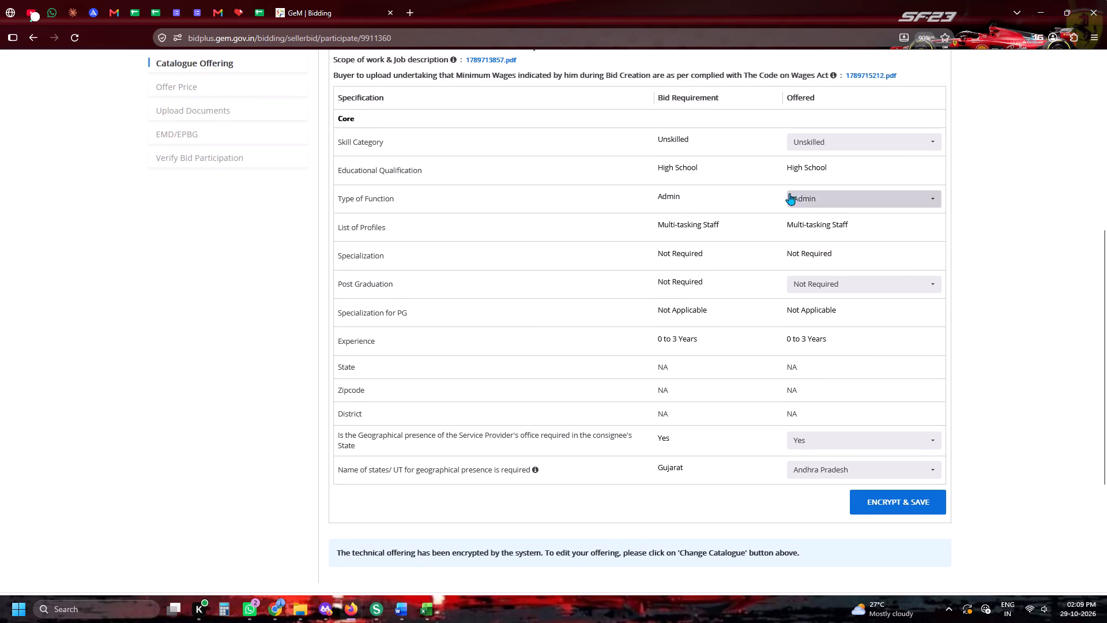
click(791, 196)
click(661, 258)
scroll(778, 281, down, 4)
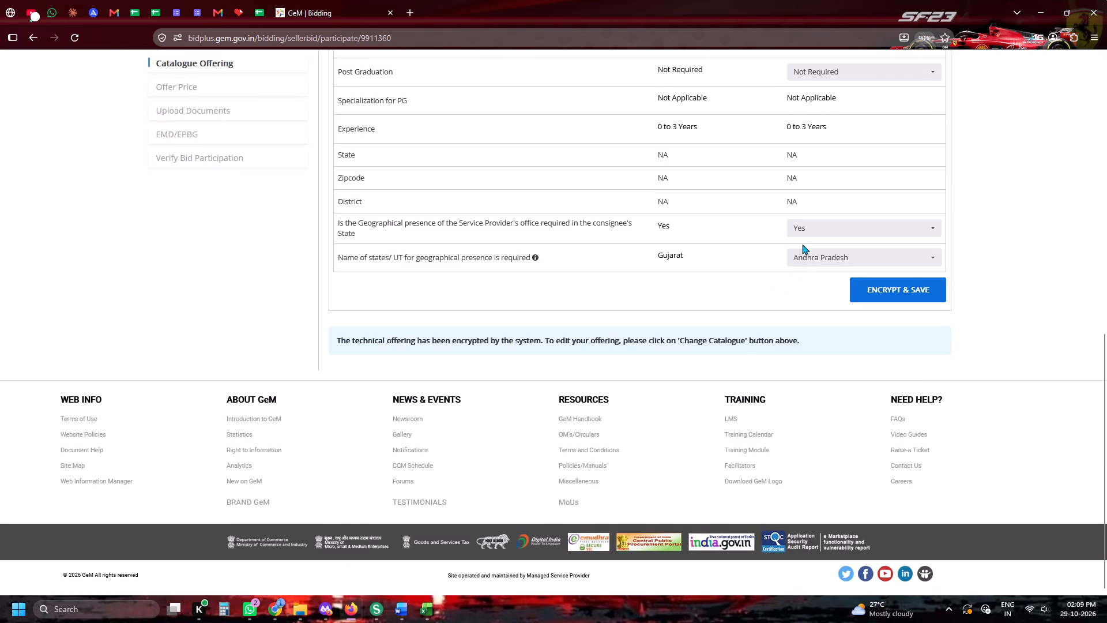
click(802, 260)
click(804, 277)
click(655, 311)
click(819, 260)
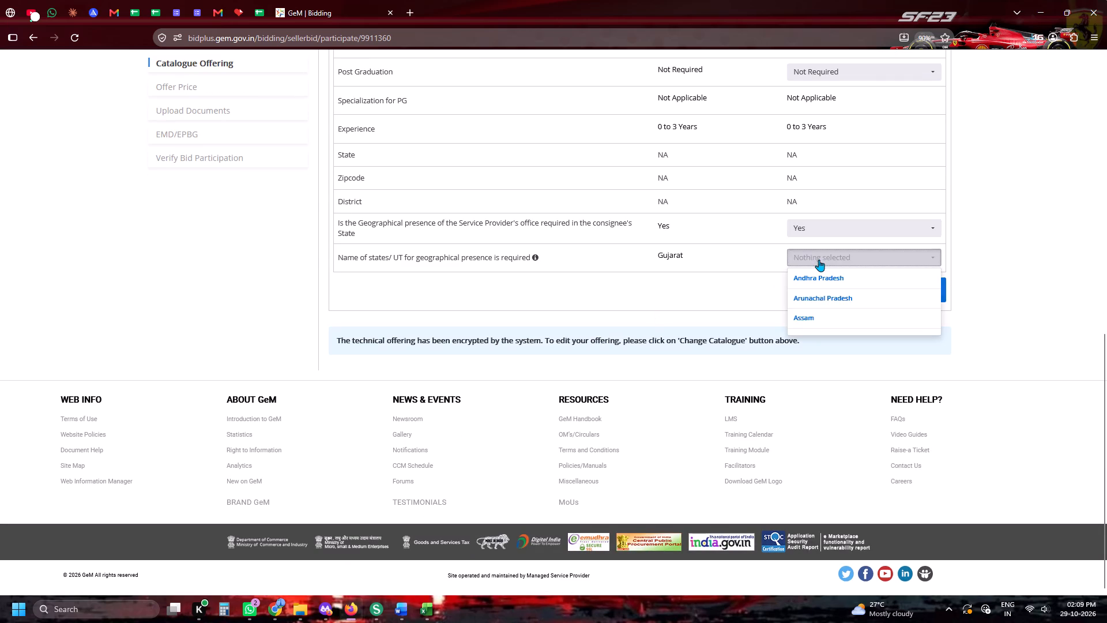
key(g)
key(g)
click(809, 317)
click(764, 309)
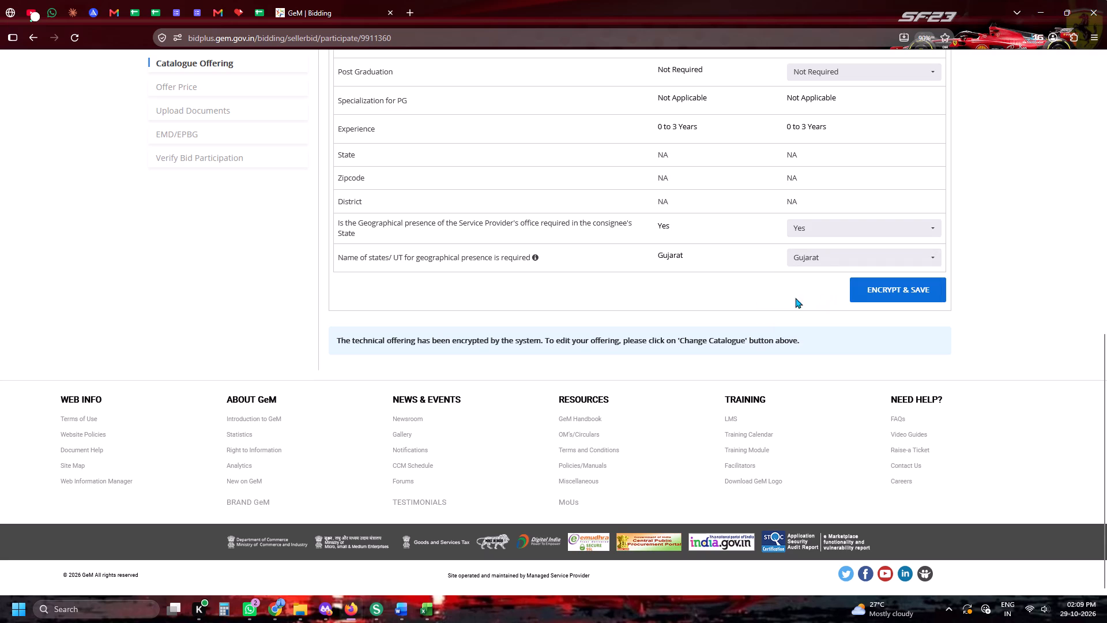
Encrypt and save the Unskilled item's catalogue offering, submitting it again if the form is still open.
click(871, 296)
scroll(871, 296, up, 3)
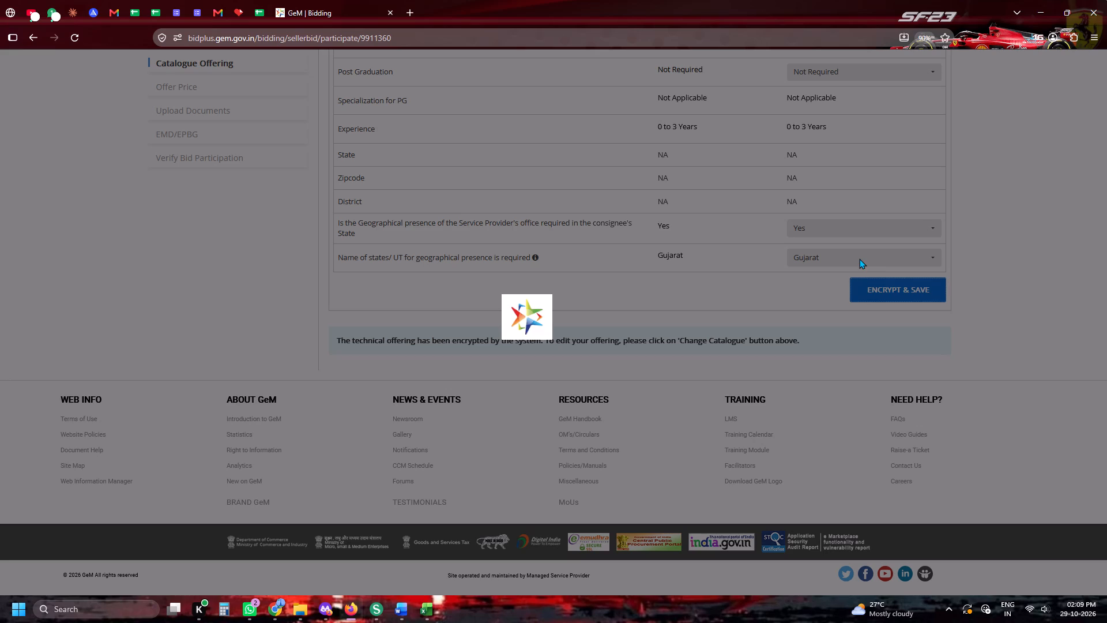
click(827, 336)
click(870, 294)
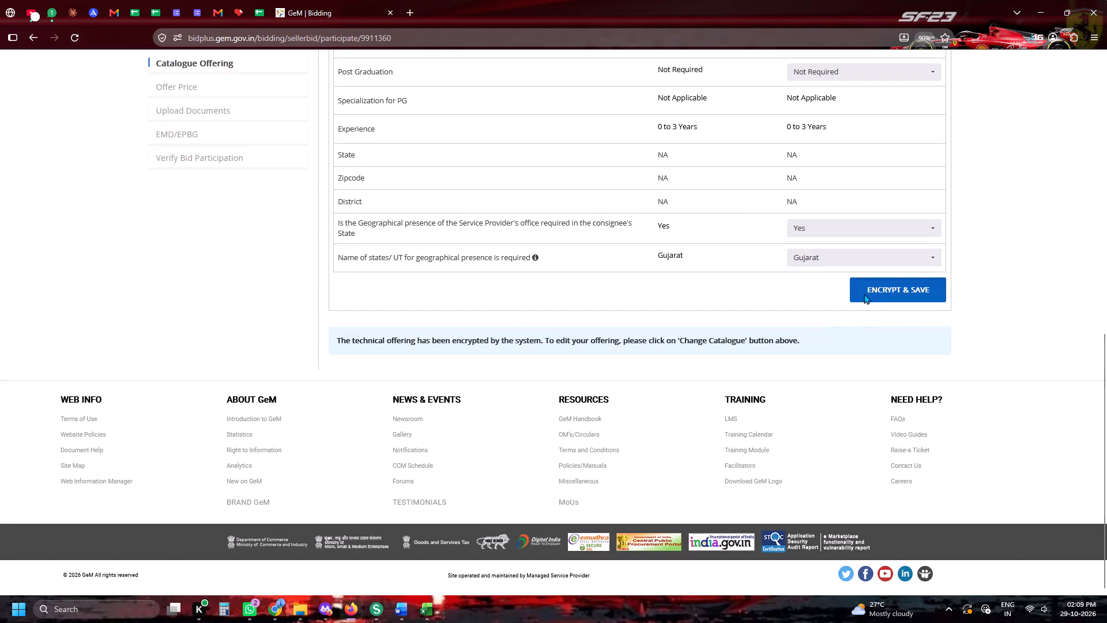